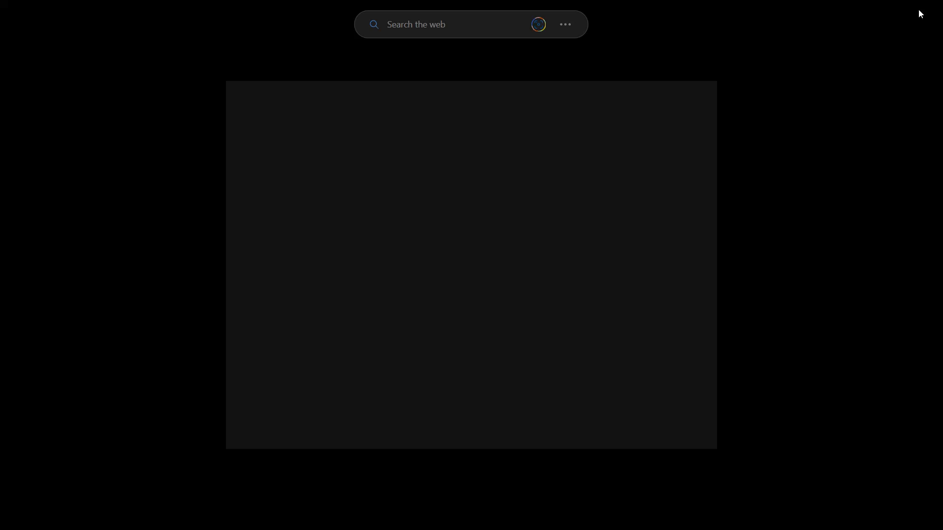
Switch to CapCut with the 1105 (1) project open.
{"action": "left_click", "coordinate": [894, 9]}
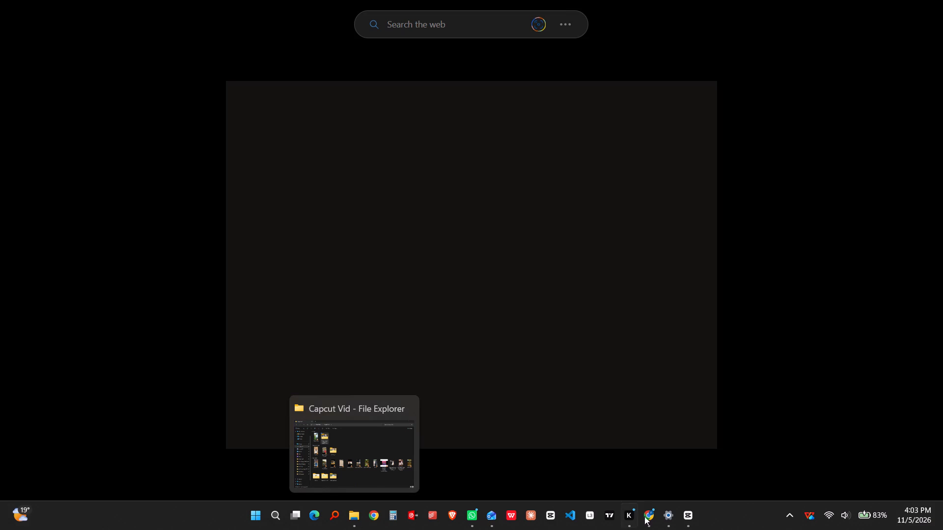
{"action": "left_click", "coordinate": [685, 519]}
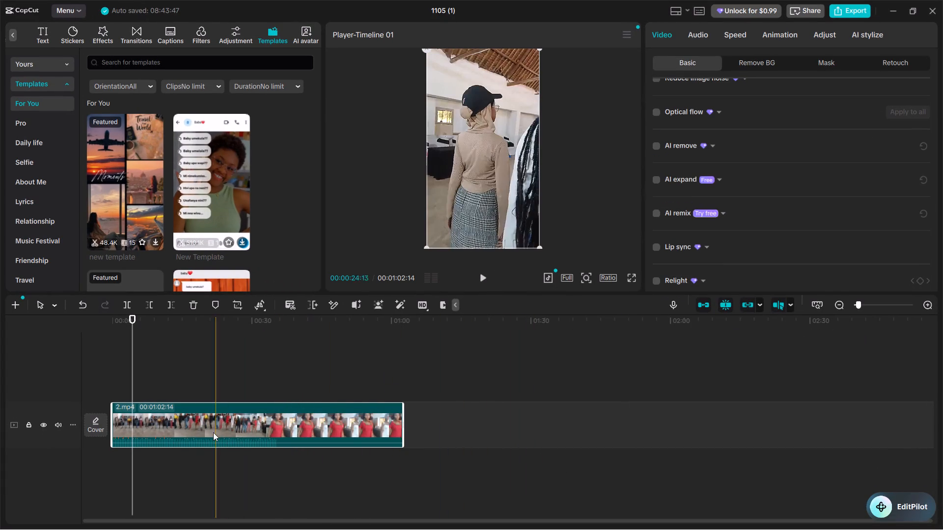
Play back the opening seconds of the 2.mp4 clip and examine where to cut it.
{"action": "left_click", "coordinate": [133, 317]}
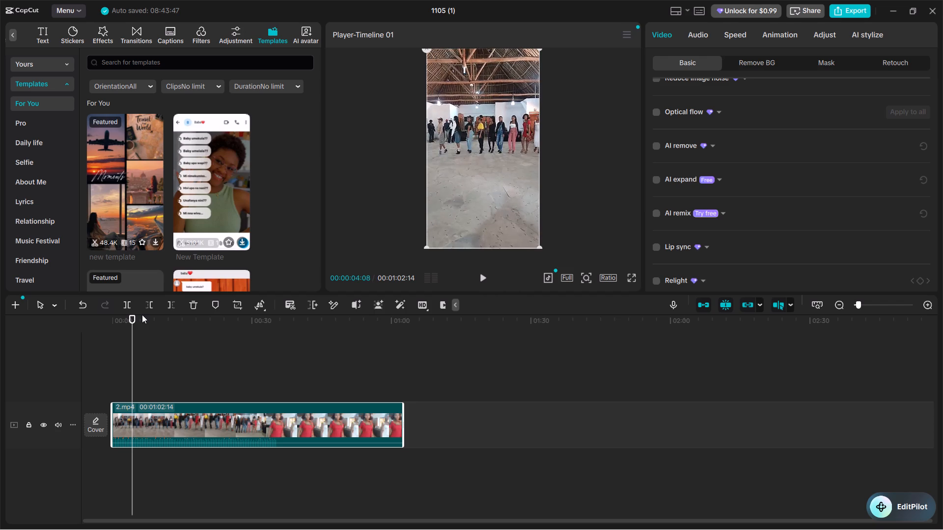
{"action": "left_click", "coordinate": [481, 276]}
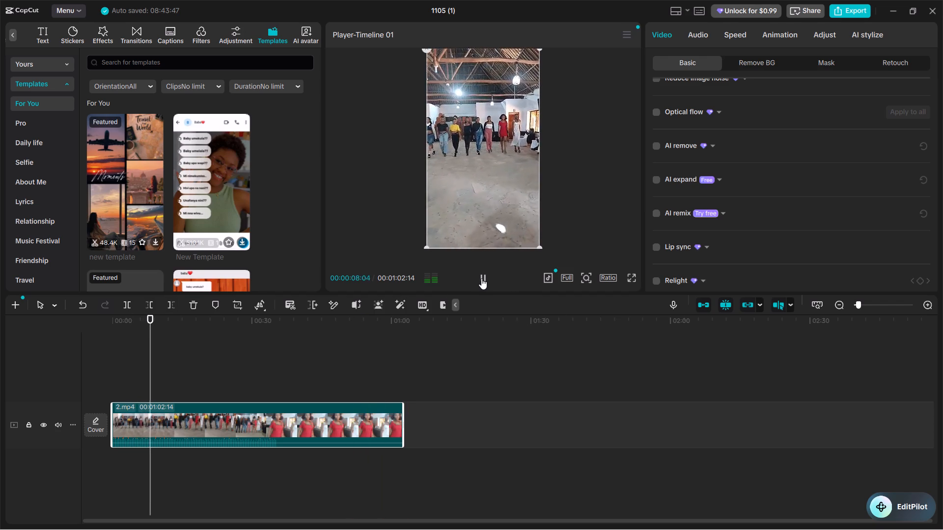
{"action": "left_click", "coordinate": [482, 278]}
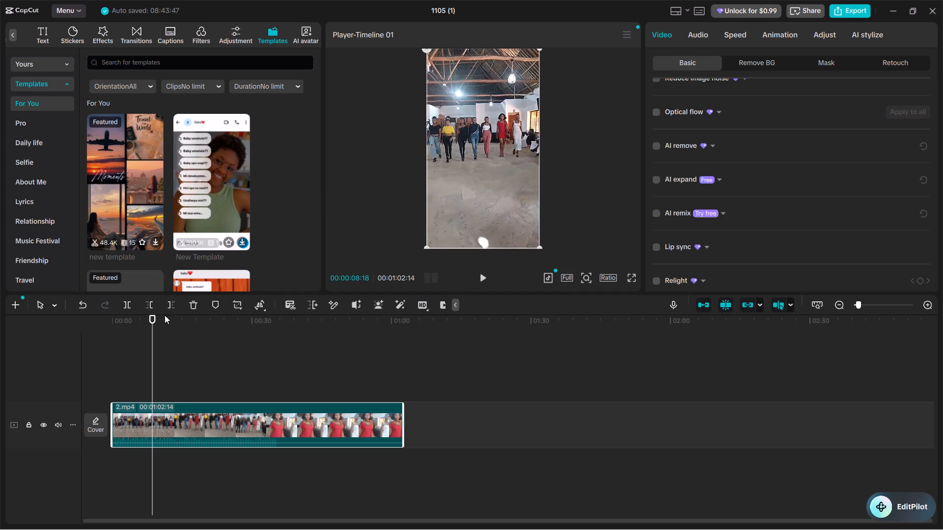
{"action": "left_click_drag", "start_coordinate": [152, 318], "coordinate": [102, 330]}
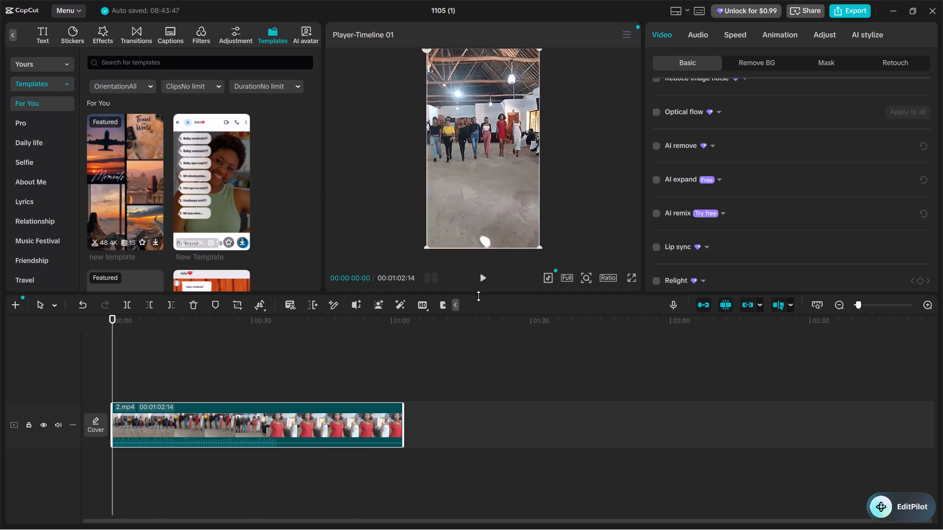
{"action": "left_click", "coordinate": [482, 279]}
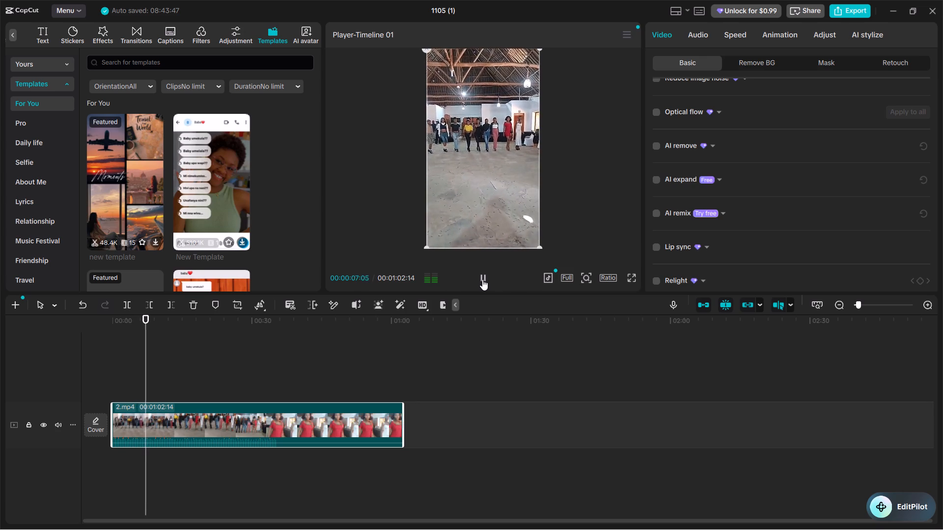
{"action": "left_click", "coordinate": [482, 279]}
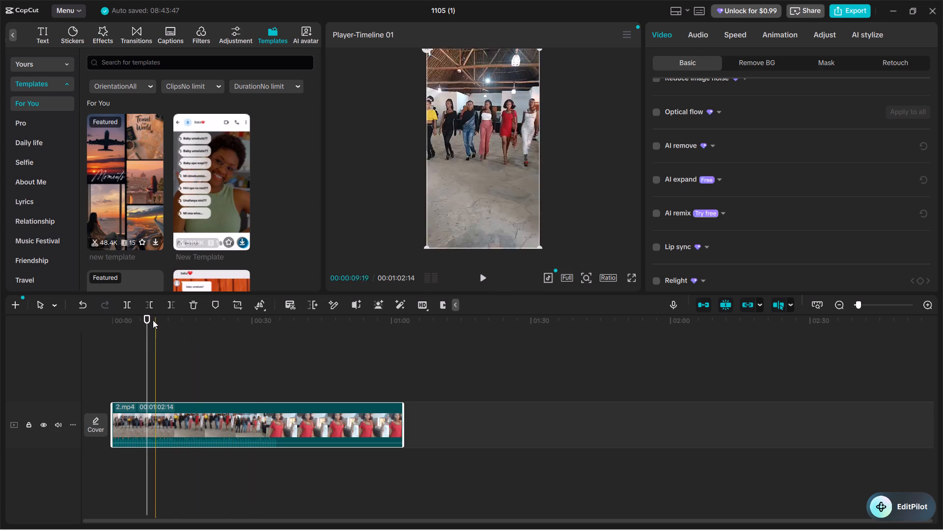
{"action": "left_click_drag", "start_coordinate": [146, 319], "coordinate": [99, 330]}
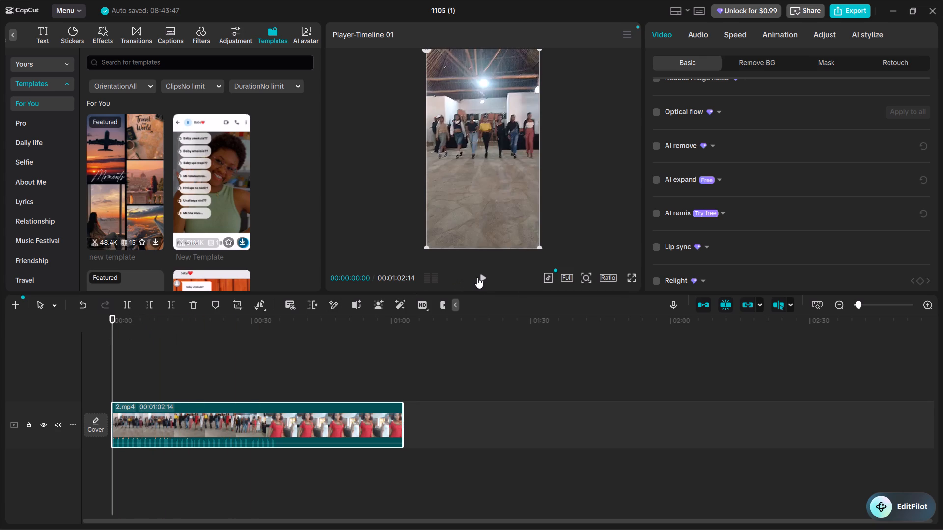
Split the 2.mp4 clip at 00:00:01:22.
{"action": "left_click", "coordinate": [480, 277]}
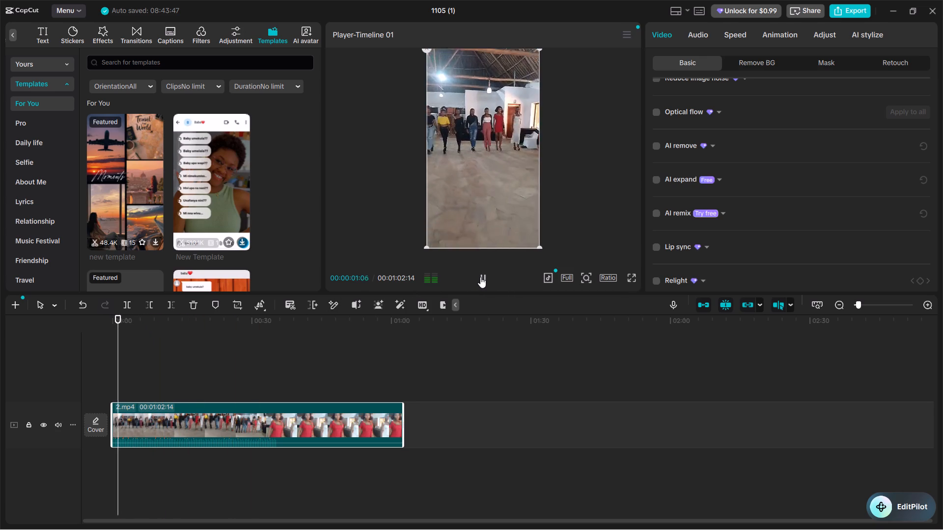
{"action": "left_click", "coordinate": [480, 277]}
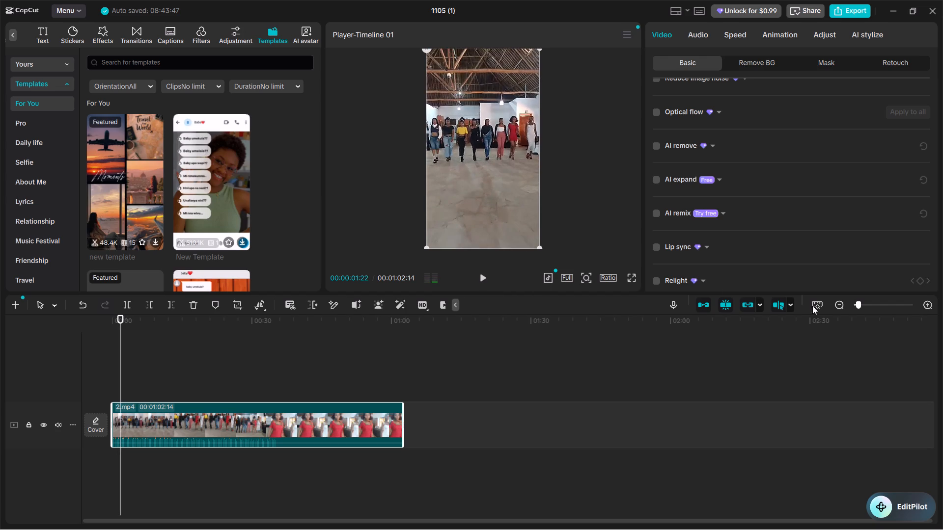
{"action": "double_click", "coordinate": [928, 301]}
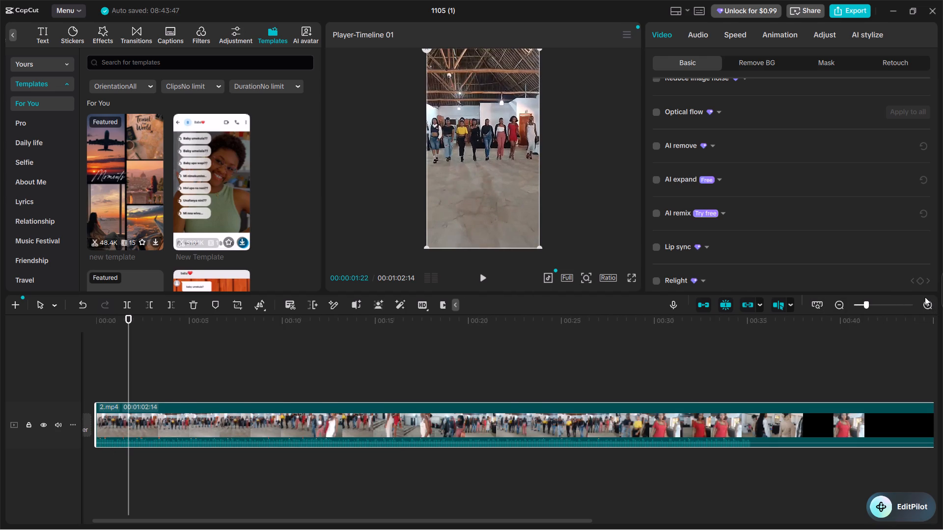
{"action": "key", "text": "ctrl+b"}
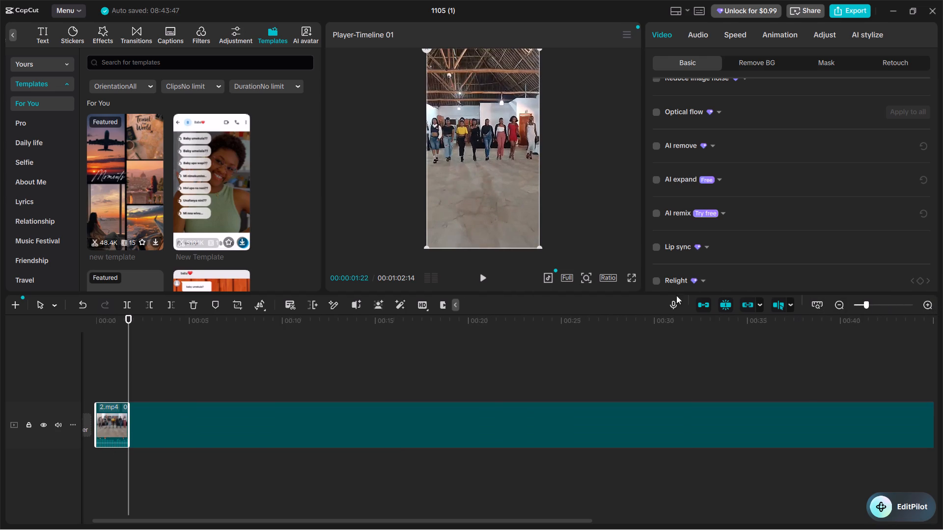
Split the remaining 2.mp4 footage at 00:00:04:19 and again at 00:00:08:01.
{"action": "left_click", "coordinate": [483, 275]}
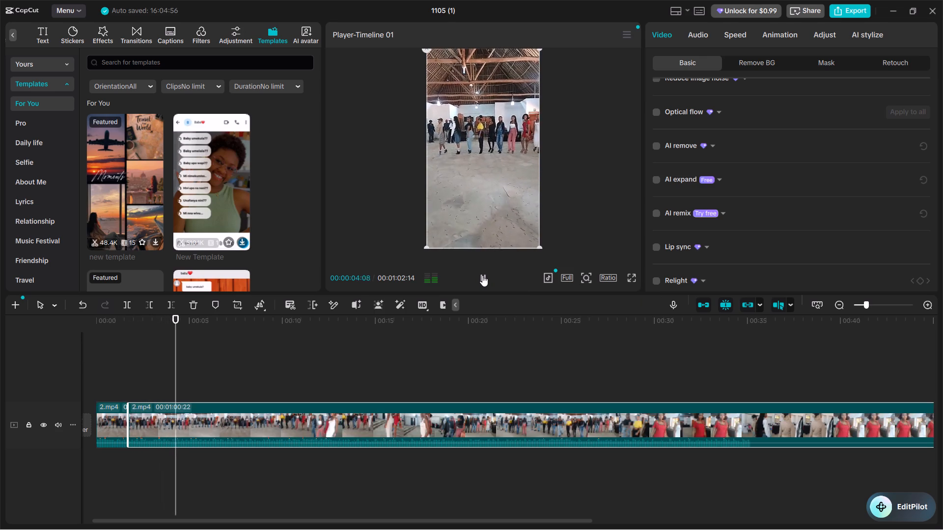
{"action": "left_click", "coordinate": [482, 275]}
{"action": "key", "text": "ctrl+b"}
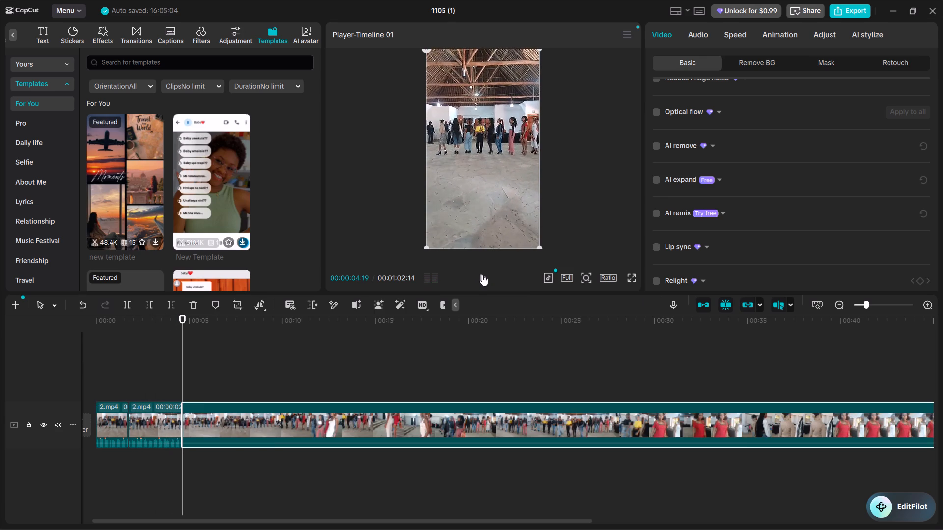
{"action": "left_click", "coordinate": [482, 275]}
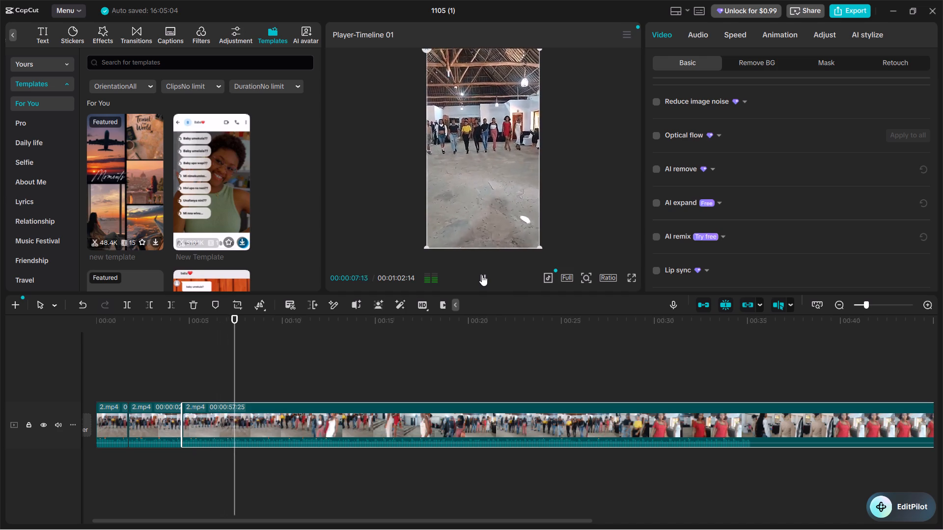
{"action": "left_click", "coordinate": [482, 275]}
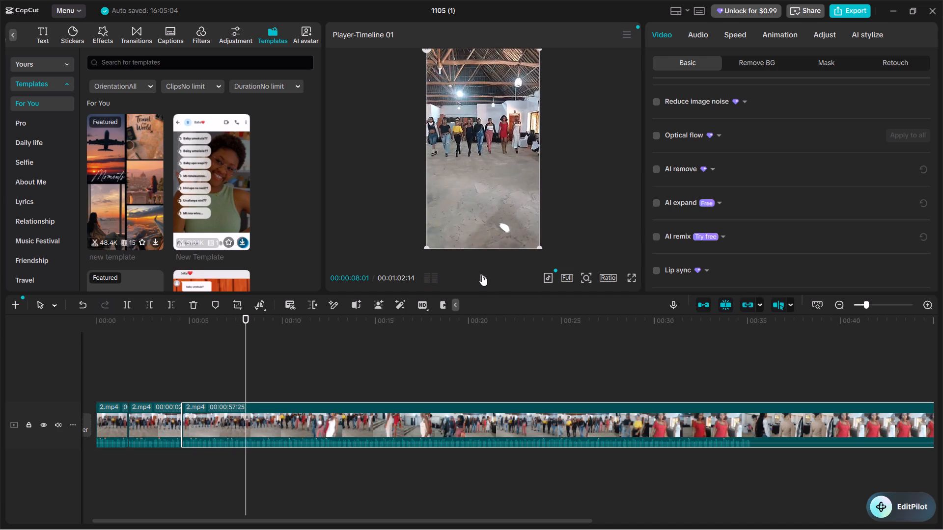
{"action": "key", "text": "ctrl+b"}
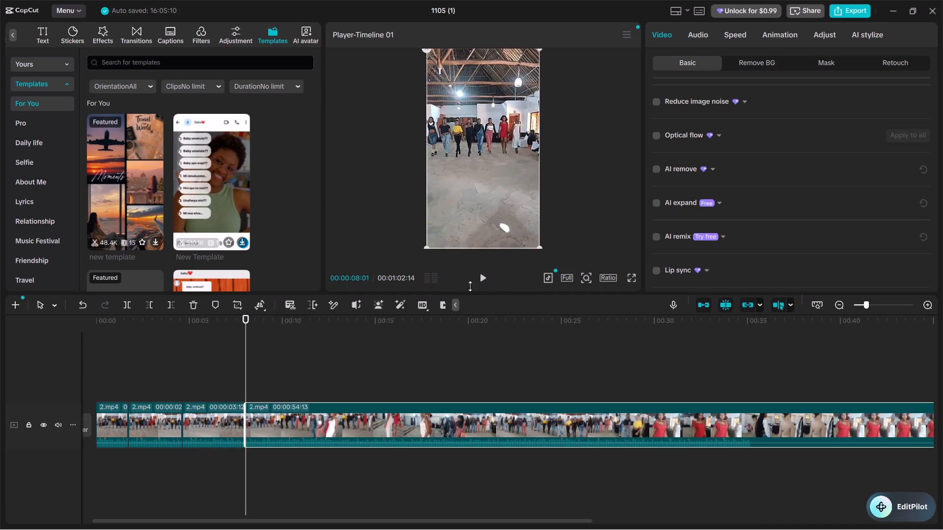
Replay the third segment from 00:00:04:19 and split it at 00:00:06:11.
{"action": "left_click_drag", "start_coordinate": [245, 316], "coordinate": [203, 322]}
{"action": "left_click_drag", "start_coordinate": [187, 327], "coordinate": [179, 330]}
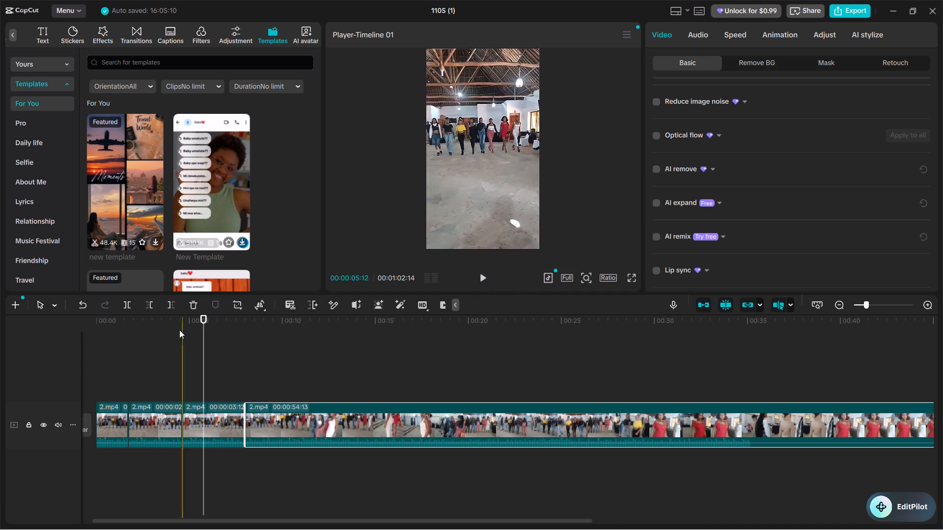
{"action": "left_click_drag", "start_coordinate": [179, 330], "coordinate": [180, 333]}
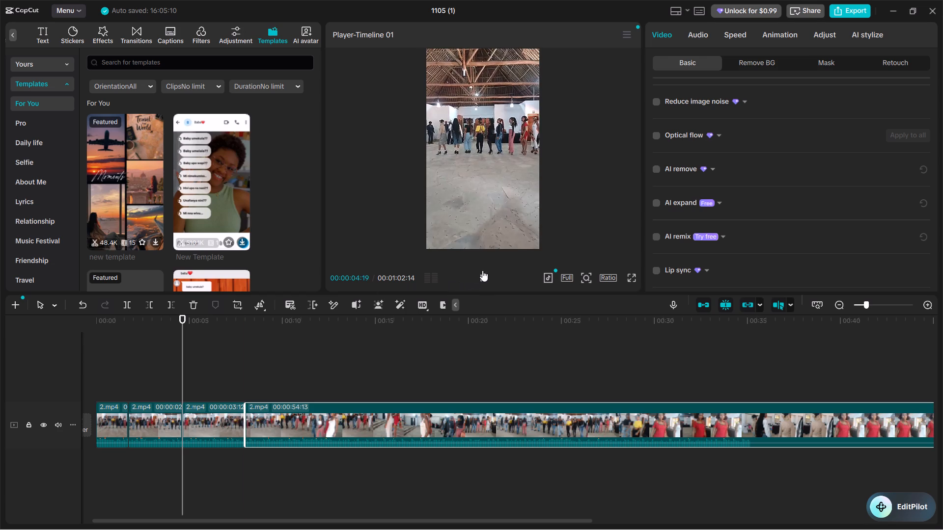
{"action": "left_click", "coordinate": [481, 274]}
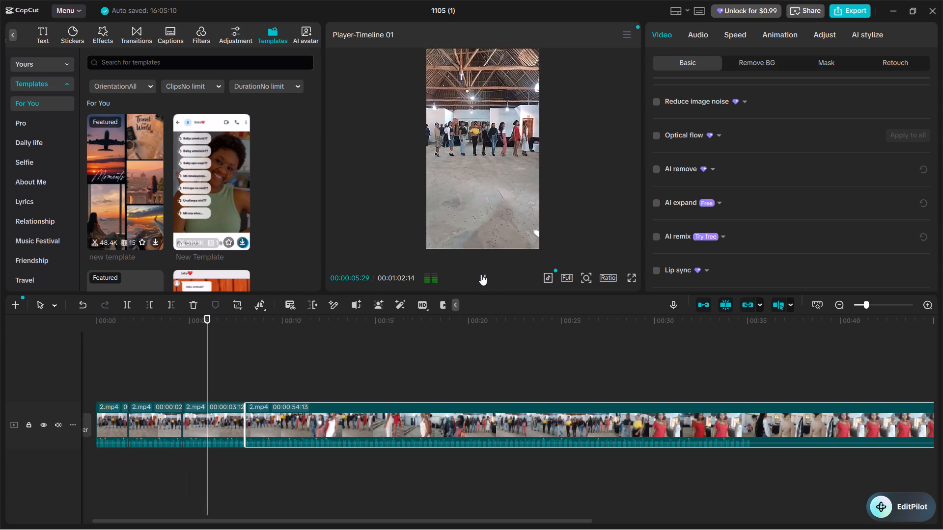
{"action": "left_click", "coordinate": [481, 274]}
{"action": "key", "text": "ctrl+b"}
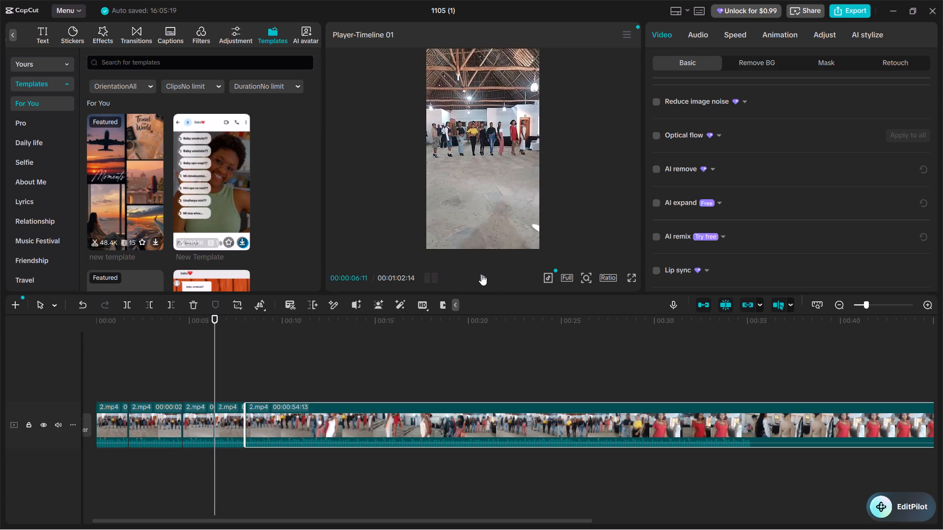
Delete the short segment between 00:00:06:11 and 00:00:08:01.
{"action": "left_click", "coordinate": [229, 420]}
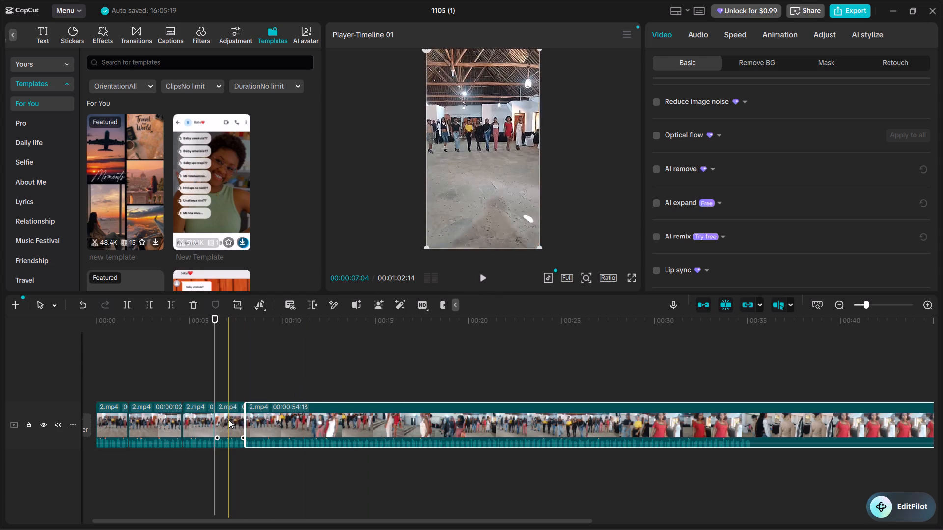
{"action": "key", "text": "Delete"}
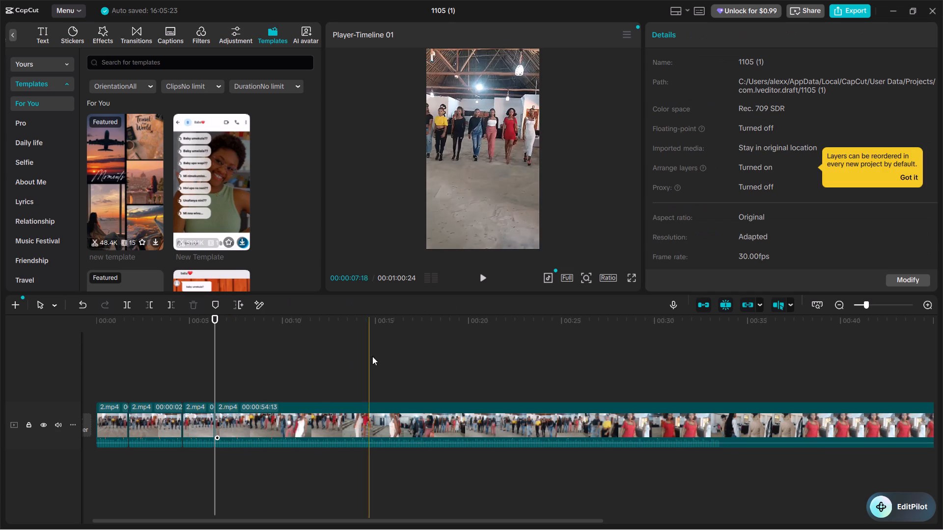
Review the footage following the 00:00:06:11 cut and split the long remaining segment at 00:00:08:13.
{"action": "left_click", "coordinate": [484, 275]}
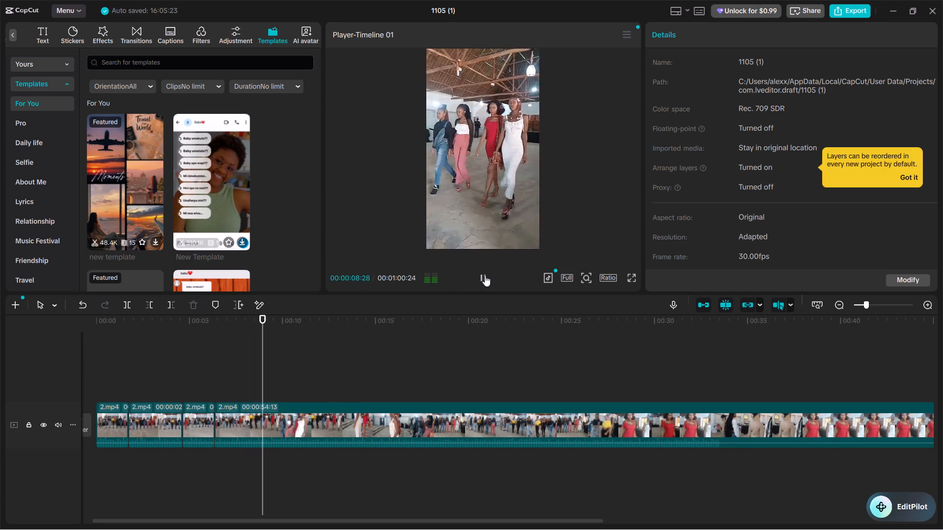
{"action": "left_click", "coordinate": [485, 275]}
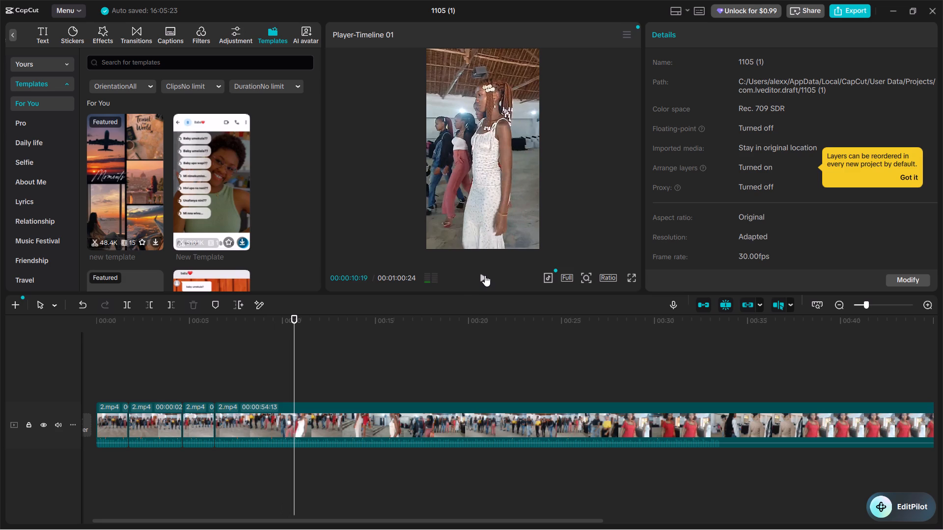
{"action": "left_click", "coordinate": [485, 275]}
{"action": "left_click", "coordinate": [485, 275]}
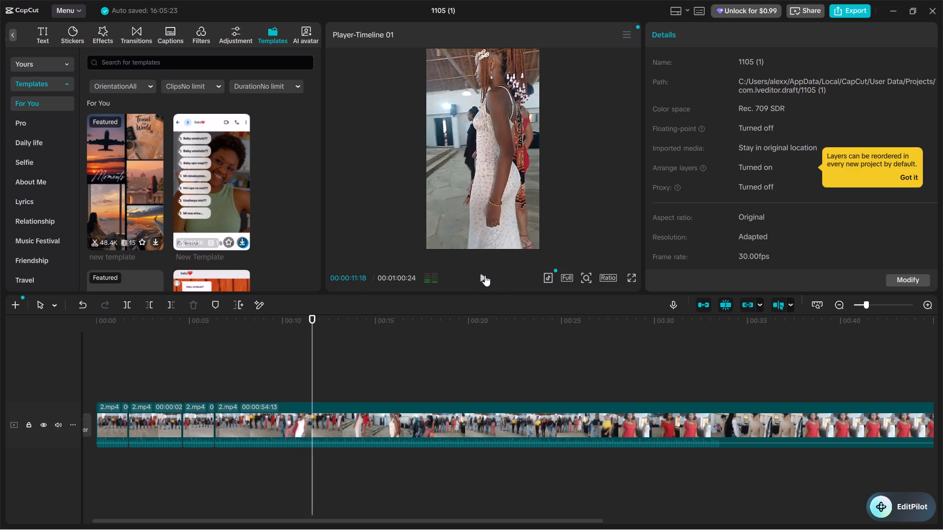
{"action": "left_click_drag", "start_coordinate": [311, 316], "coordinate": [261, 328]}
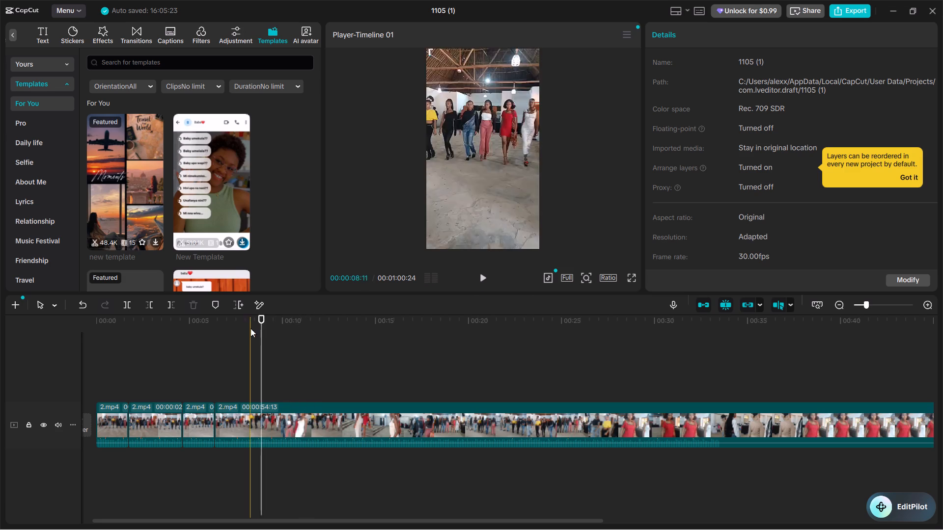
{"action": "left_click", "coordinate": [250, 328]}
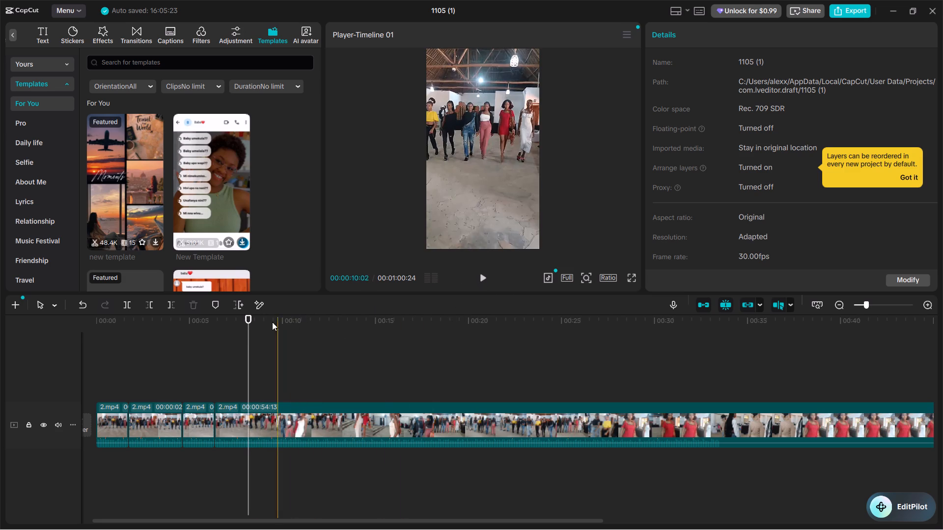
{"action": "left_click_drag", "start_coordinate": [249, 319], "coordinate": [212, 328]}
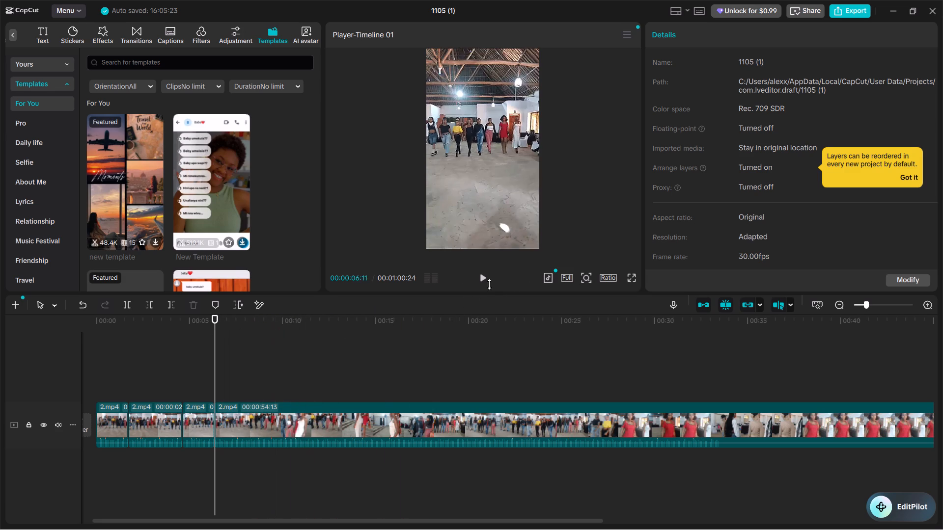
{"action": "left_click", "coordinate": [482, 277]}
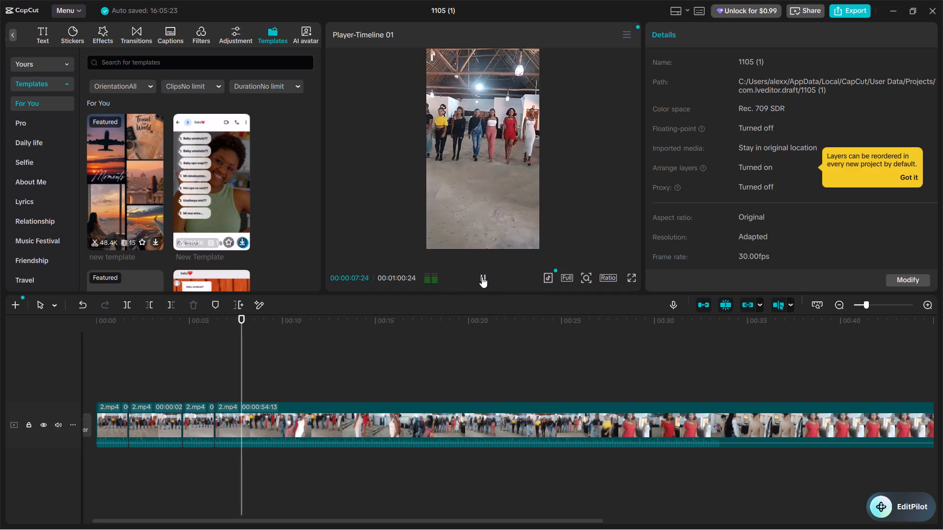
{"action": "left_click", "coordinate": [482, 277]}
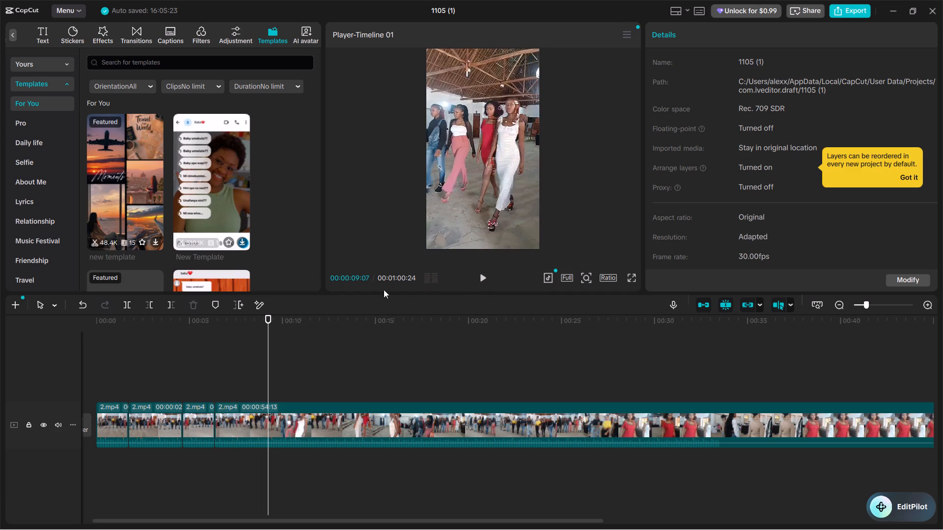
{"action": "left_click_drag", "start_coordinate": [264, 318], "coordinate": [253, 318]}
{"action": "key", "text": "ctrl+b"}
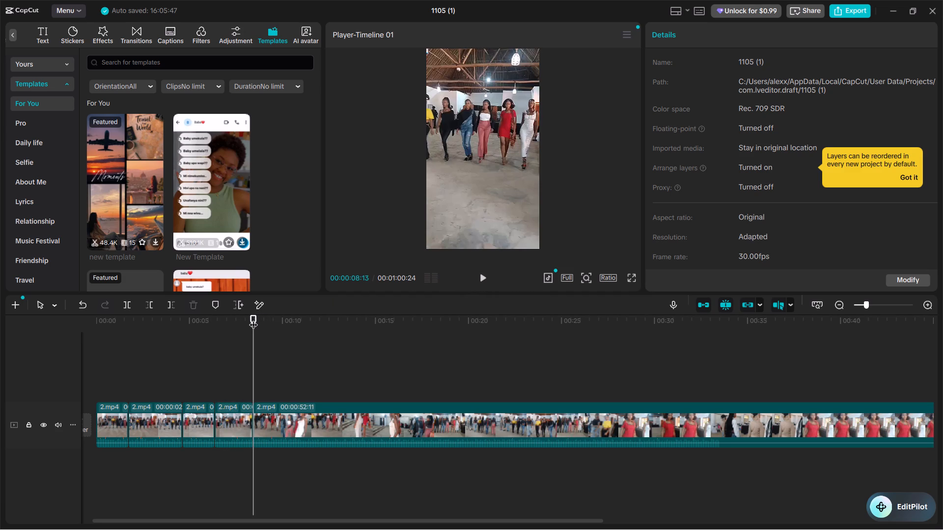
Replay the segment starting at 00:00:06:11, split the footage at 00:00:09:16, and delete the piece between 00:00:08:13 and 00:00:09:16.
{"action": "left_click", "coordinate": [230, 413]}
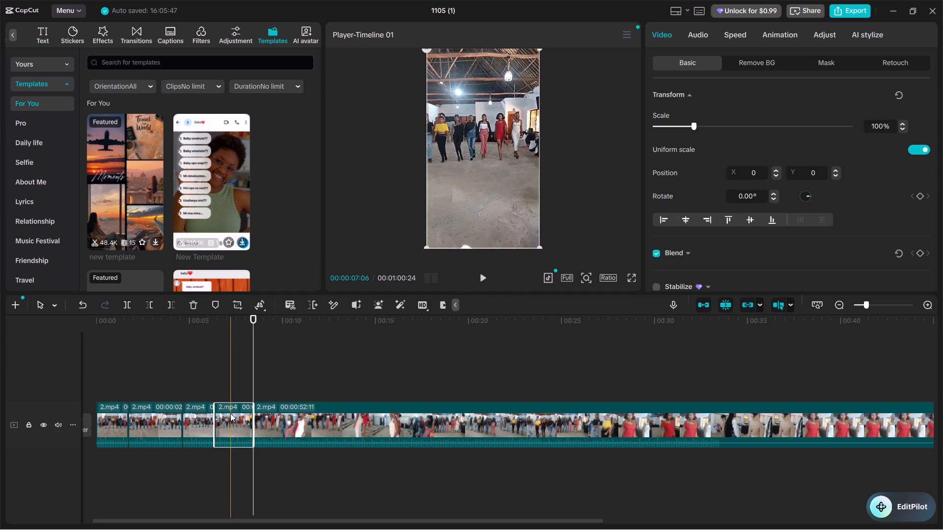
{"action": "left_click_drag", "start_coordinate": [255, 319], "coordinate": [221, 327]}
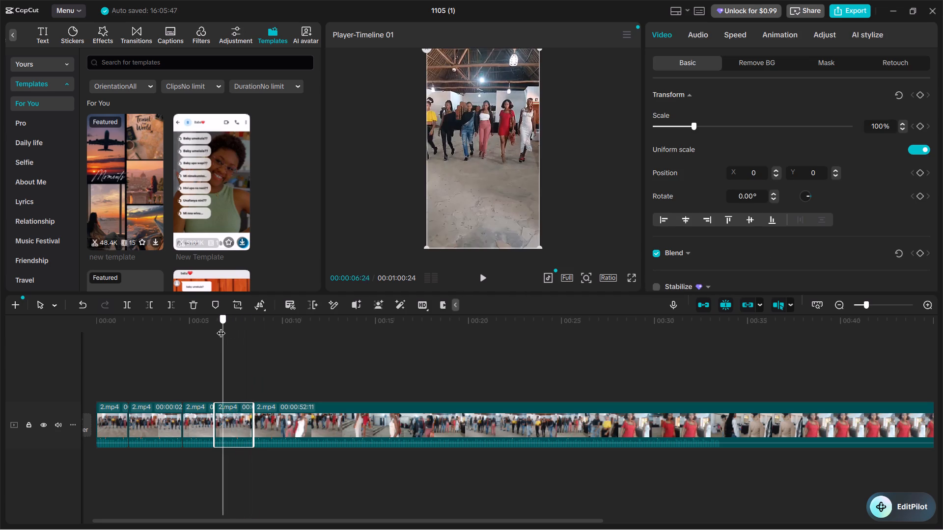
{"action": "left_click_drag", "start_coordinate": [221, 327], "coordinate": [213, 327]}
{"action": "left_click", "coordinate": [479, 276]}
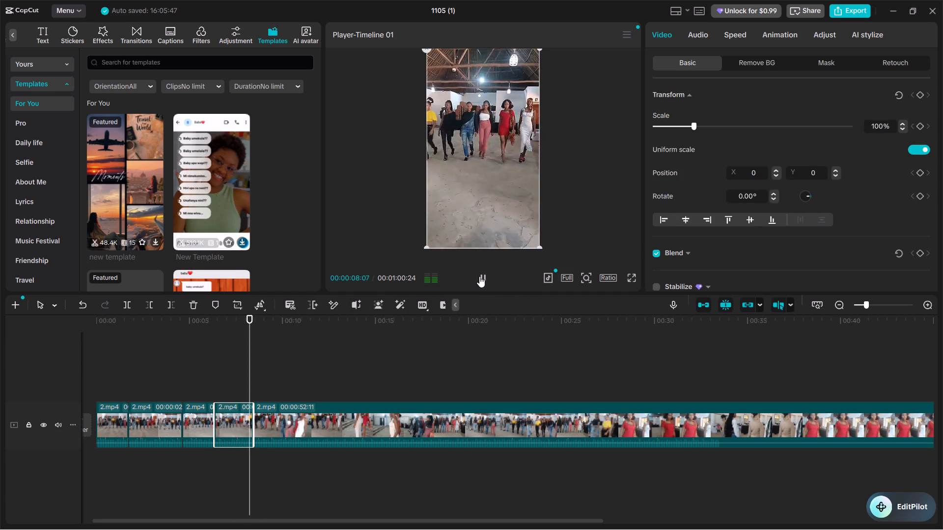
{"action": "left_click", "coordinate": [479, 276]}
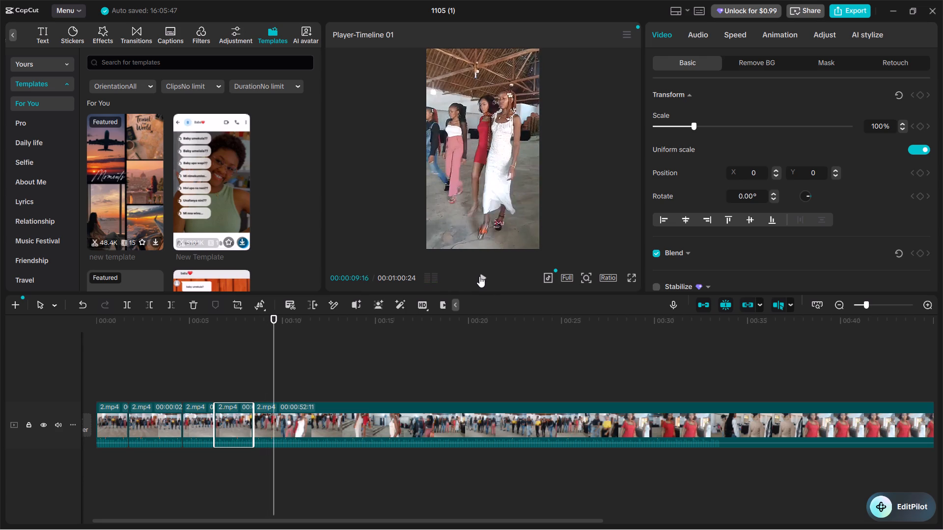
{"action": "key", "text": "ctrl+b"}
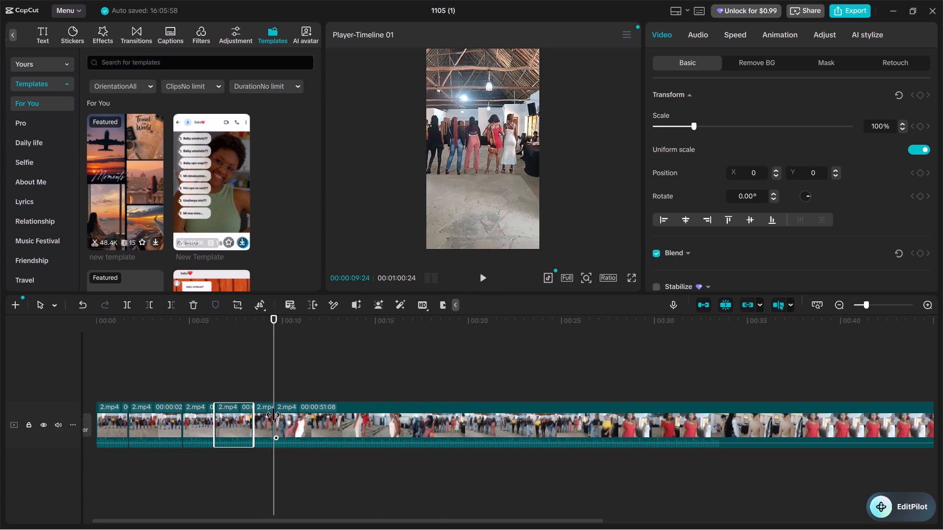
{"action": "left_click", "coordinate": [265, 413]}
{"action": "key", "text": "Delete"}
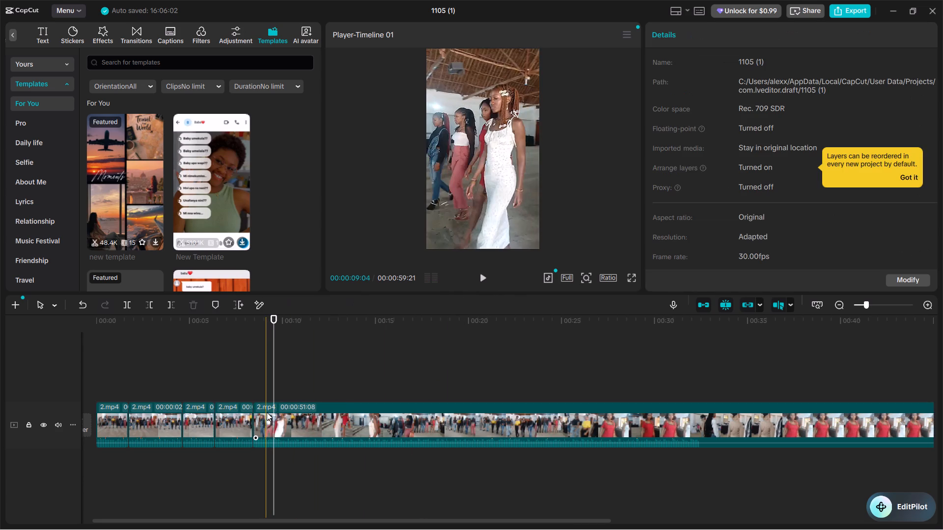
Play through the join at 00:00:08:13 and split the long remaining segment at 00:00:10:14.
{"action": "left_click_drag", "start_coordinate": [277, 318], "coordinate": [243, 320]}
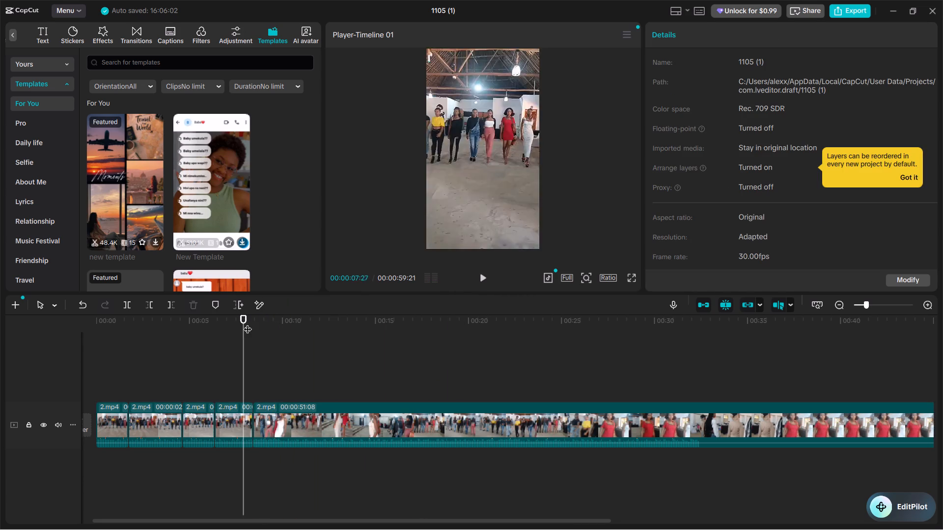
{"action": "left_click", "coordinate": [483, 277]}
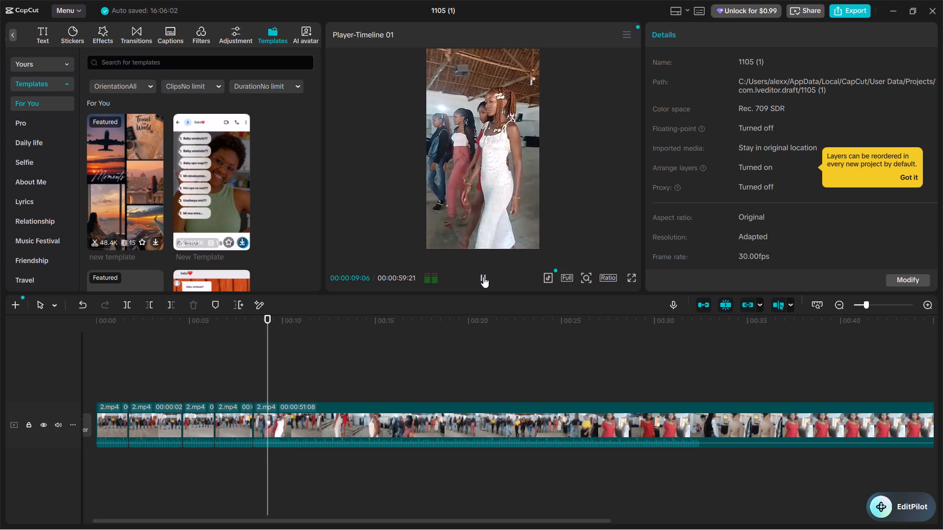
{"action": "left_click", "coordinate": [483, 277]}
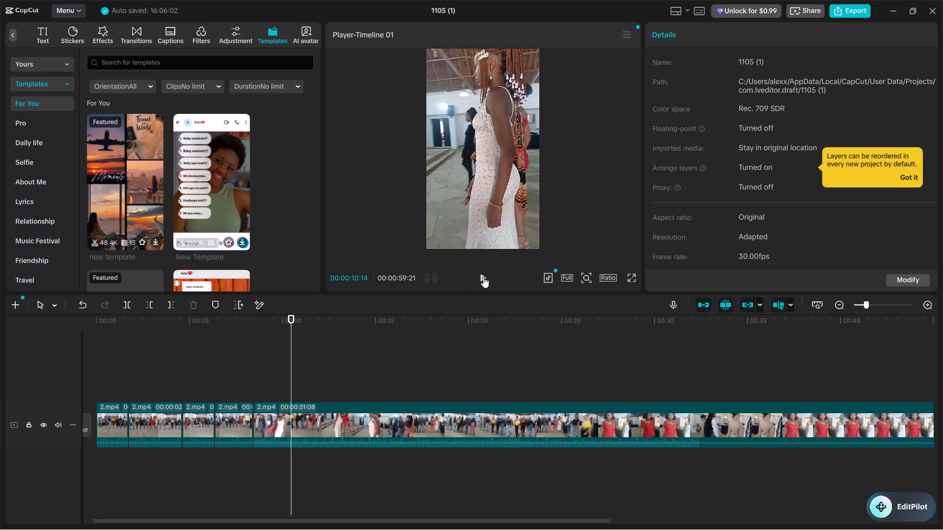
{"action": "key", "text": "ctrl+b"}
Play on from 00:00:10:14, split the footage at 00:00:14:23, and delete the segment between those two cuts.
{"action": "left_click", "coordinate": [480, 277]}
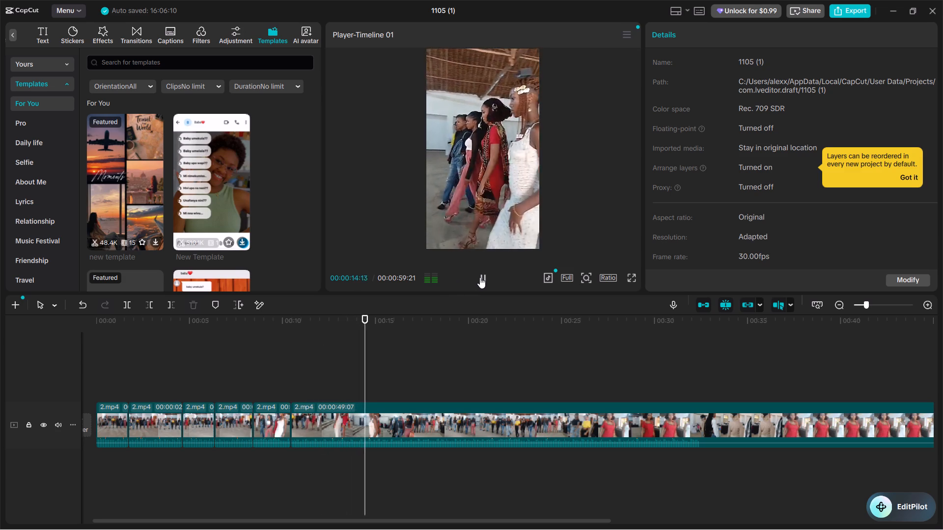
{"action": "left_click", "coordinate": [480, 277]}
{"action": "key", "text": "ctrl+b"}
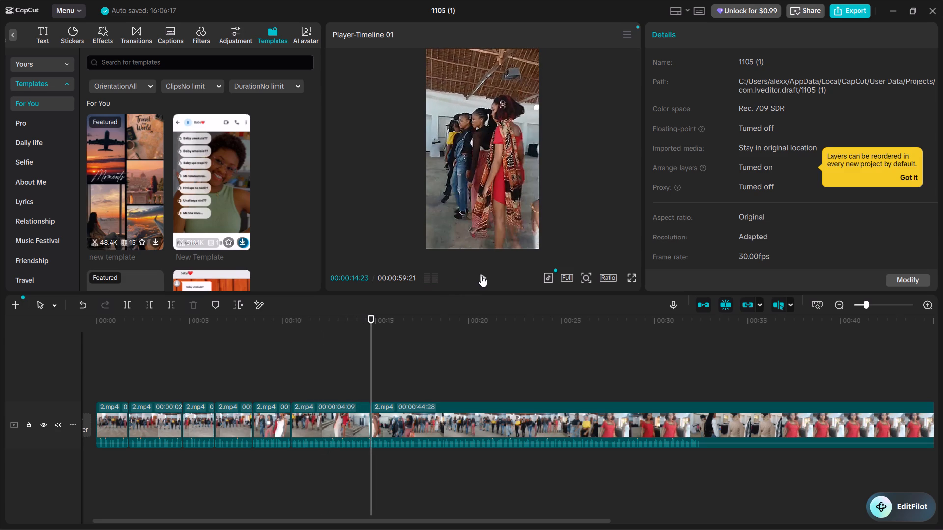
{"action": "left_click", "coordinate": [318, 414]}
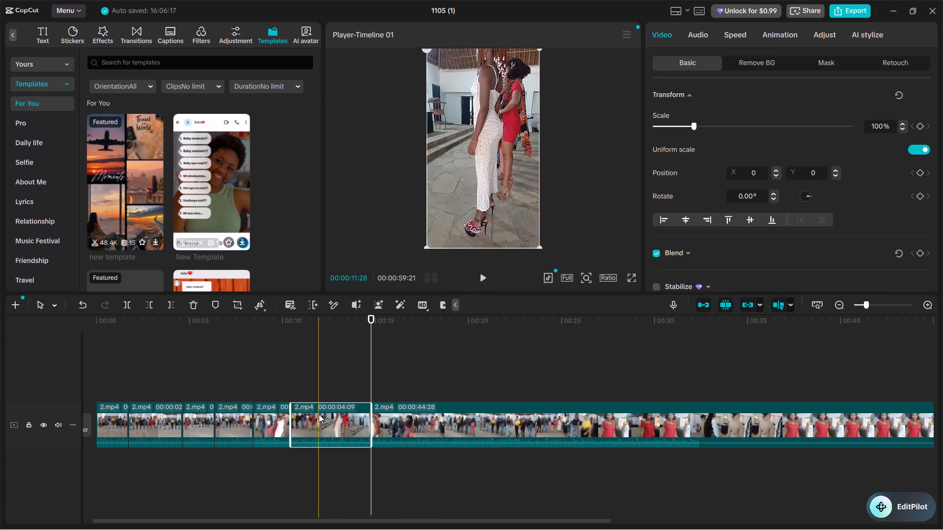
{"action": "key", "text": "Delete"}
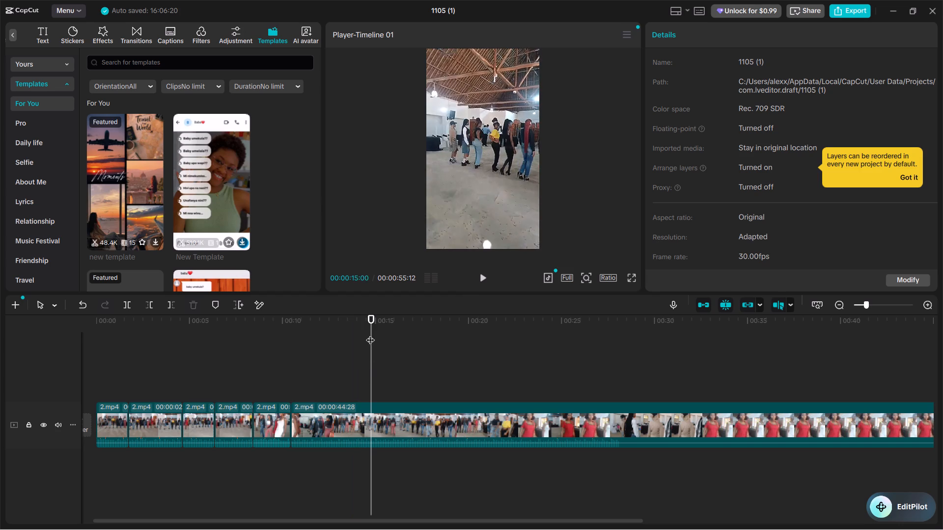
Return to the 00:00:10:14 cut, play the footage from there, and split it at 00:00:12:27.
{"action": "left_click_drag", "start_coordinate": [371, 318], "coordinate": [311, 327]}
{"action": "left_click", "coordinate": [282, 329]}
{"action": "left_click", "coordinate": [287, 329]}
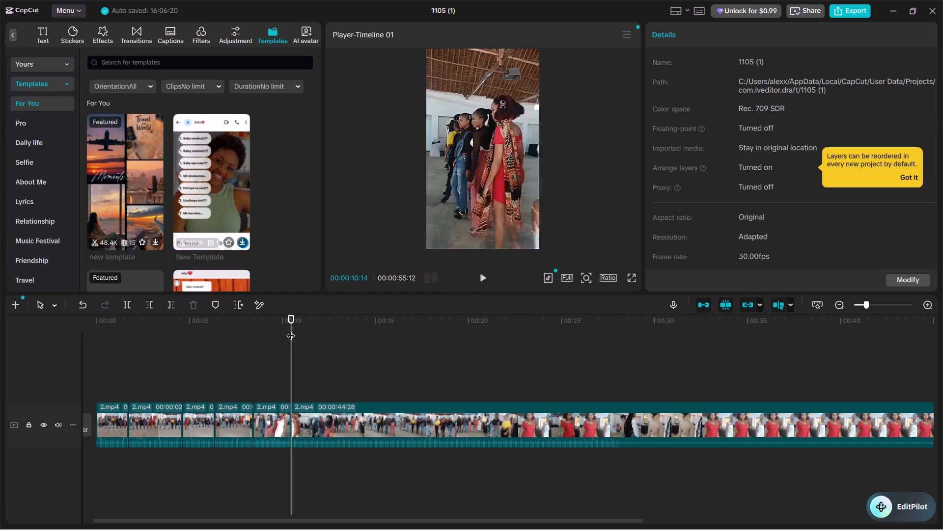
{"action": "left_click", "coordinate": [484, 279]}
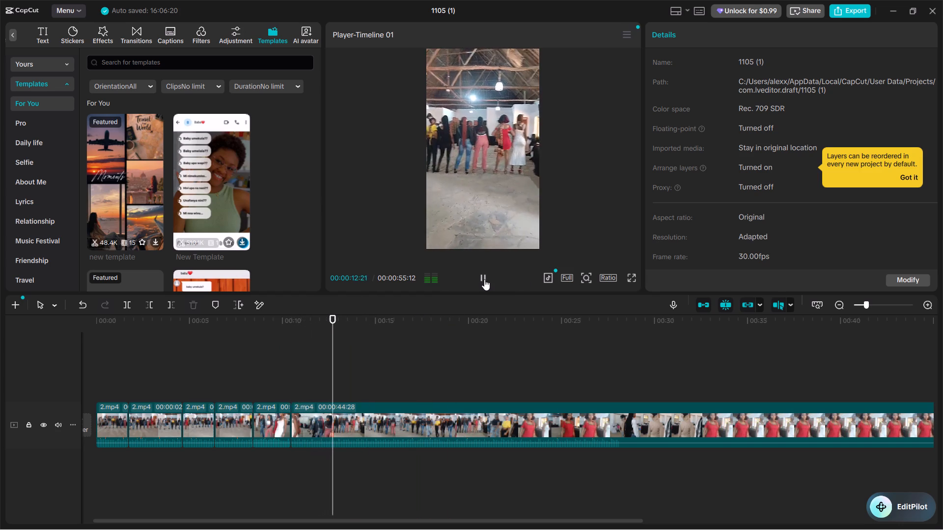
{"action": "left_click", "coordinate": [484, 279]}
{"action": "key", "text": "ctrl+b"}
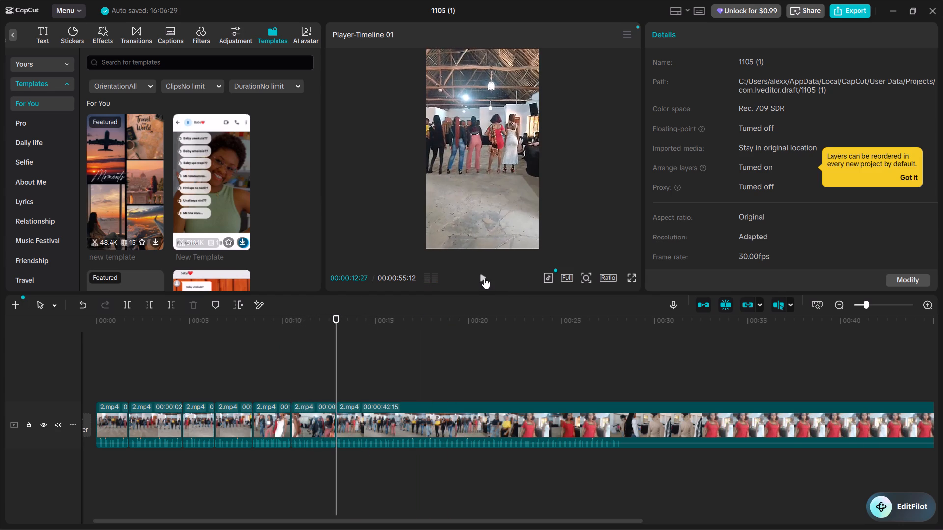
Review the footage after 00:00:12:27, split it at 00:00:16:20, and delete the segment between those two cuts.
{"action": "left_click", "coordinate": [481, 278]}
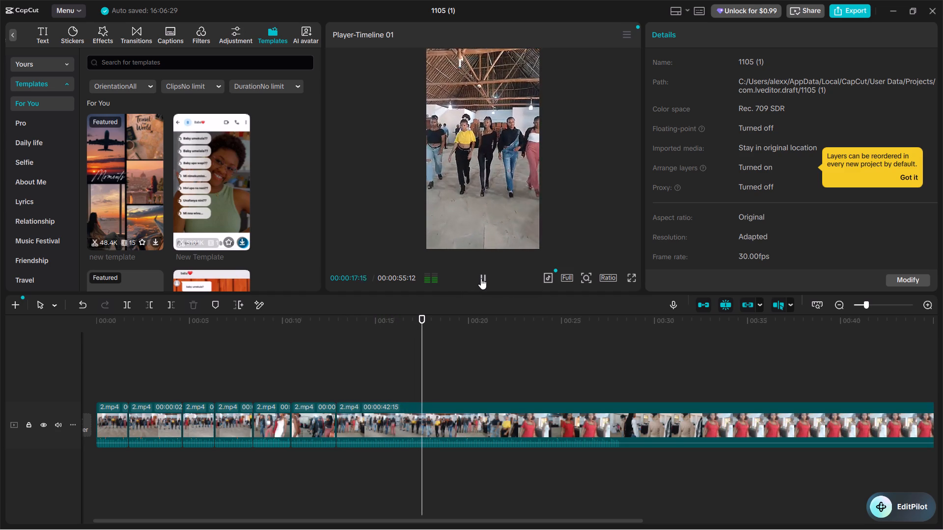
{"action": "left_click", "coordinate": [481, 278]}
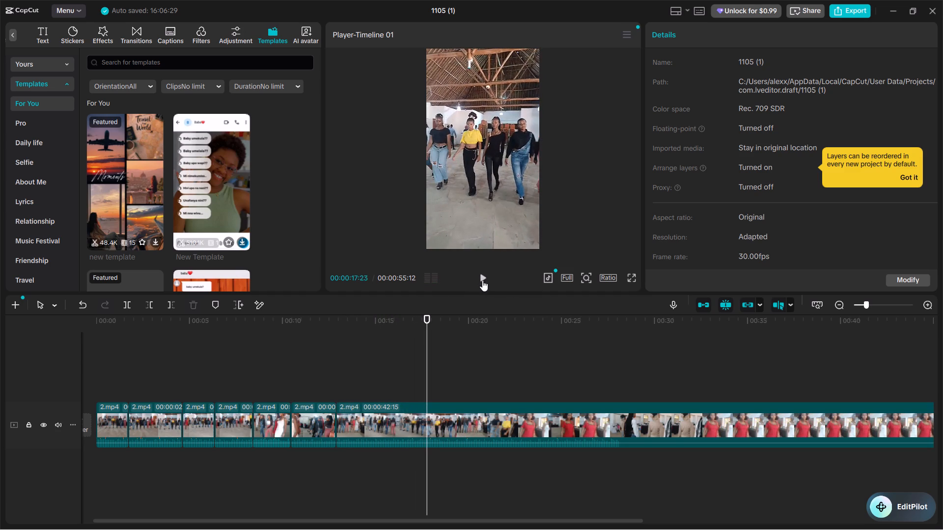
{"action": "left_click_drag", "start_coordinate": [428, 316], "coordinate": [417, 316]}
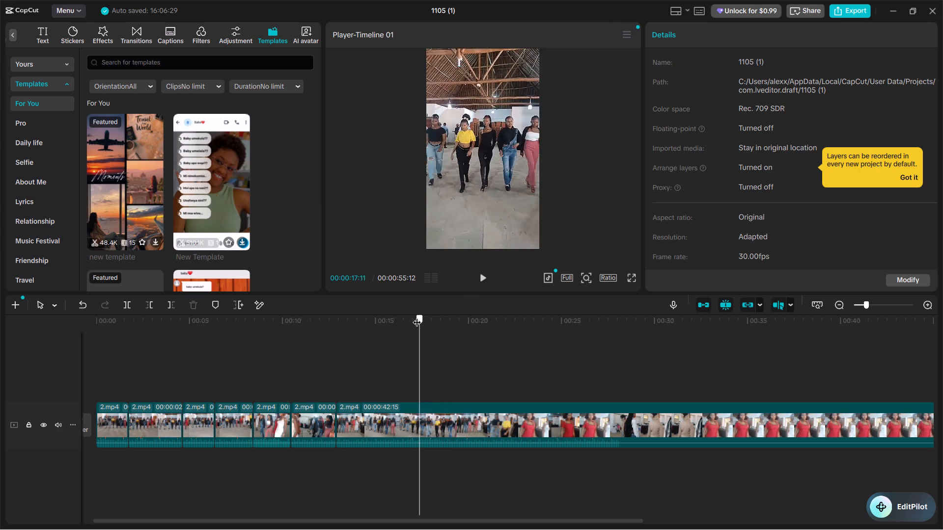
{"action": "left_click_drag", "start_coordinate": [417, 316], "coordinate": [406, 315]}
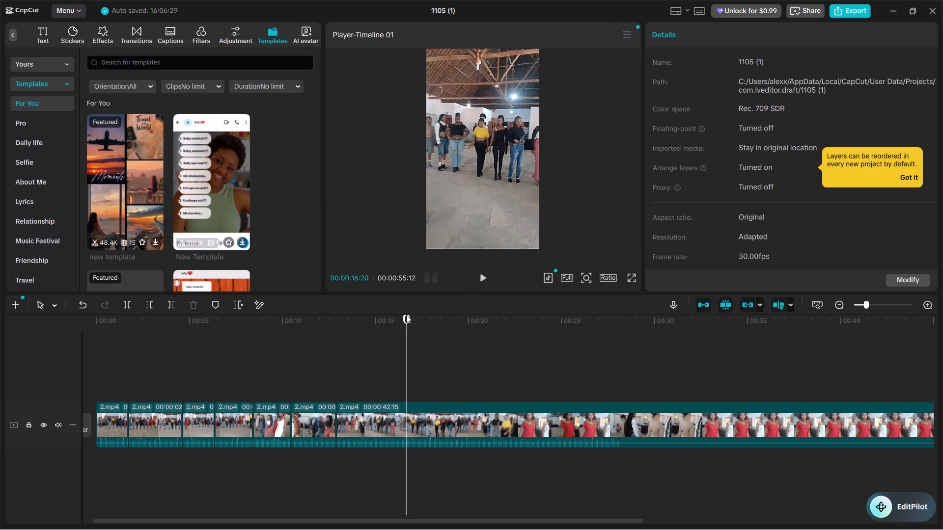
{"action": "key", "text": "ctrl+b"}
{"action": "left_click", "coordinate": [362, 421]}
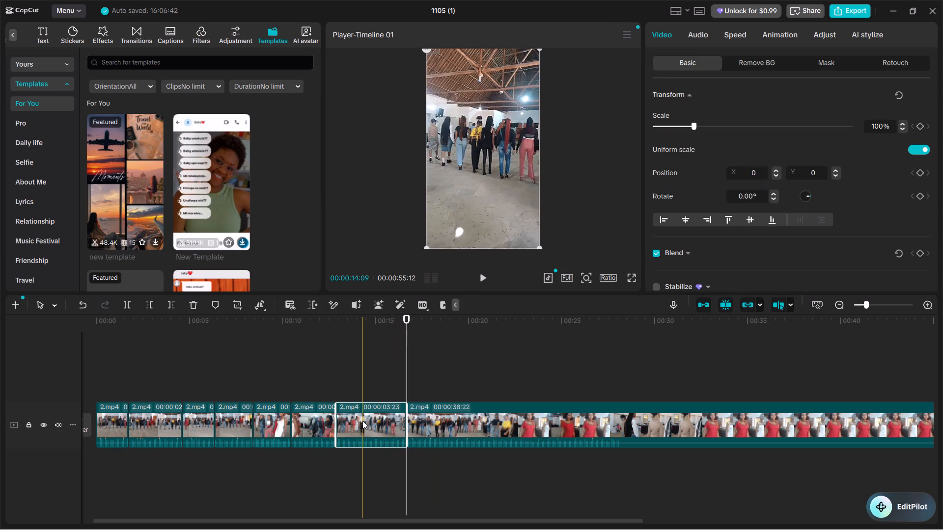
{"action": "key", "text": "Delete"}
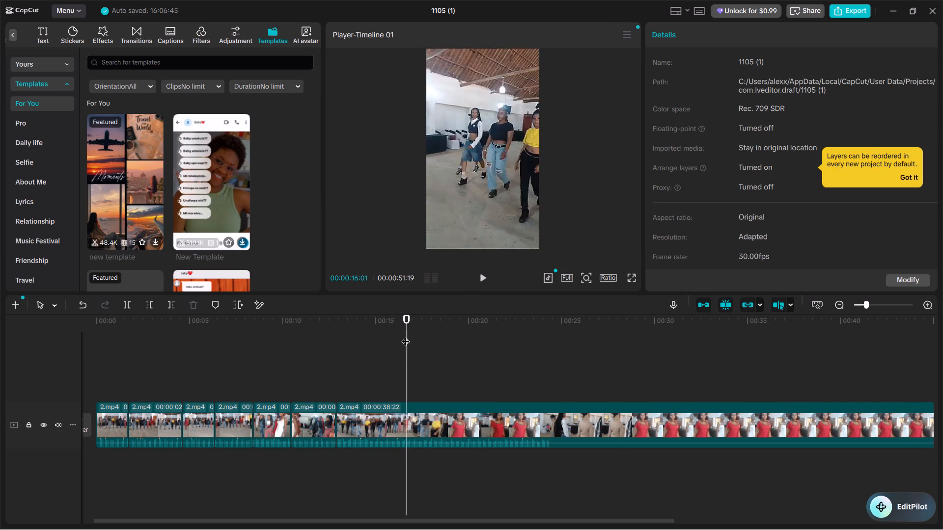
Review the footage from about 00:00:13:07 and split the long remaining segment at 00:00:20:11.
{"action": "left_click_drag", "start_coordinate": [406, 318], "coordinate": [342, 332]}
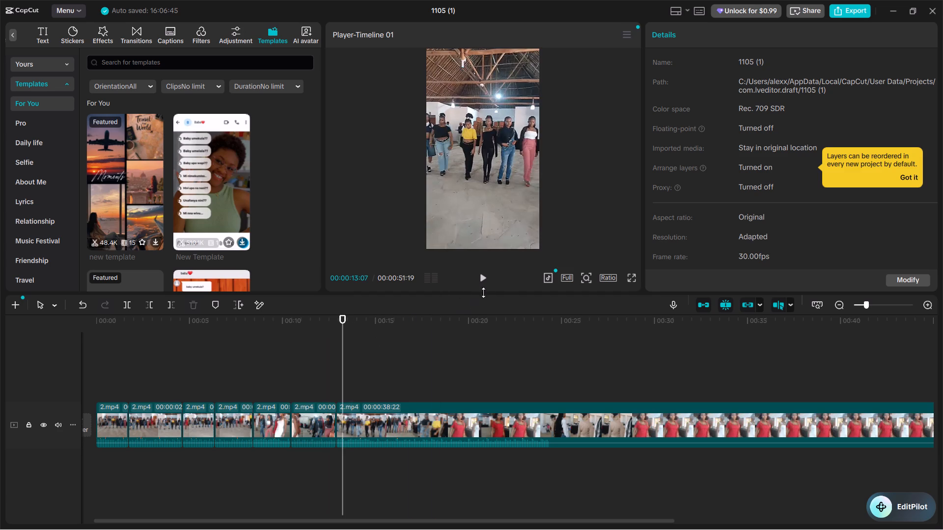
{"action": "left_click", "coordinate": [483, 276]}
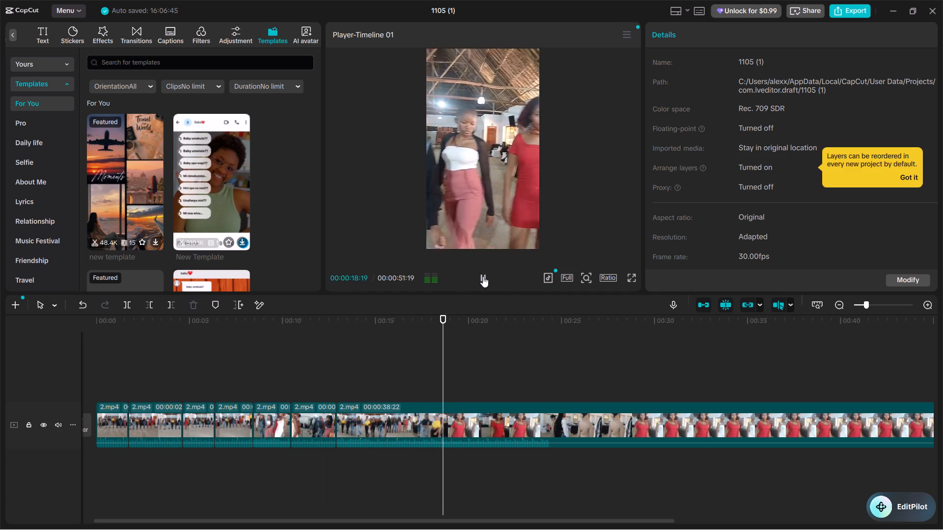
{"action": "left_click", "coordinate": [483, 276]}
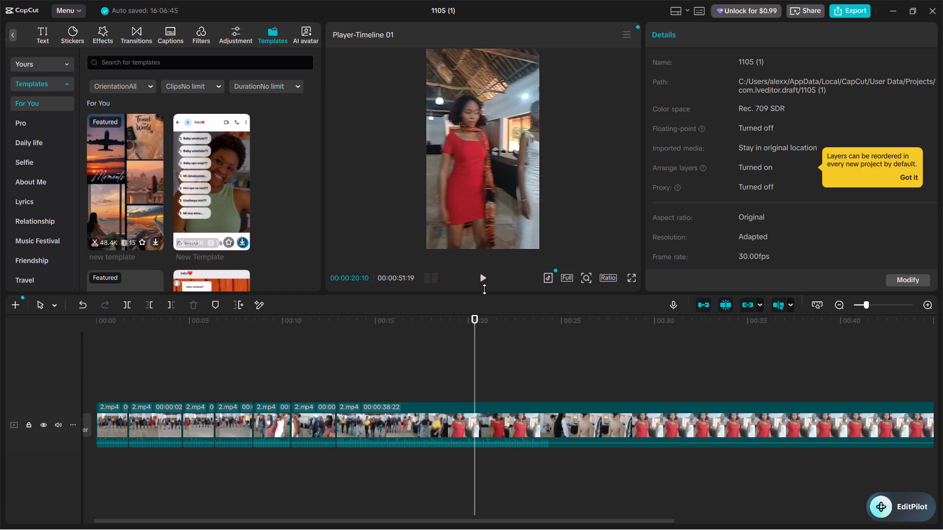
{"action": "left_click", "coordinate": [474, 319]}
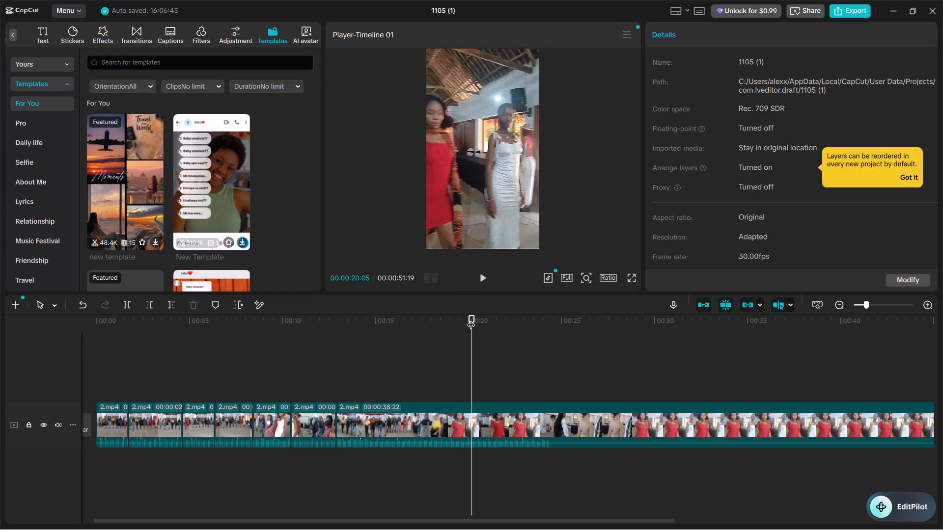
{"action": "left_click_drag", "start_coordinate": [471, 318], "coordinate": [475, 318]}
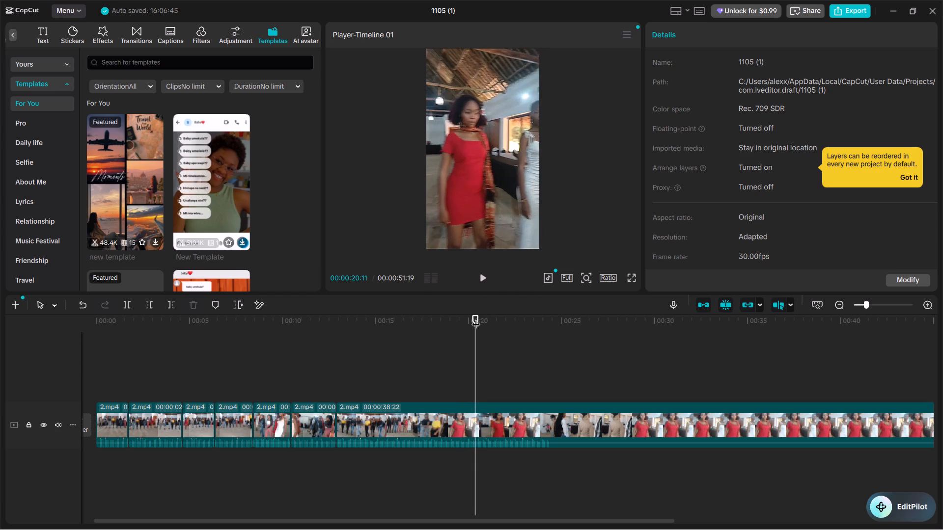
{"action": "key", "text": "ctrl+b"}
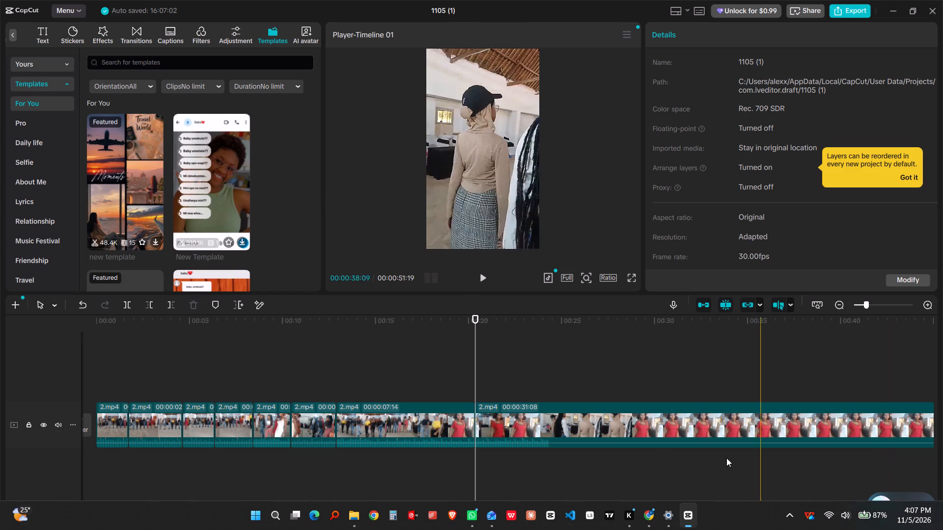
Review the footage around the 00:00:20:11 cut, split it at 00:00:20:04, and delete the sliver between the two cuts.
{"action": "left_click", "coordinate": [485, 275]}
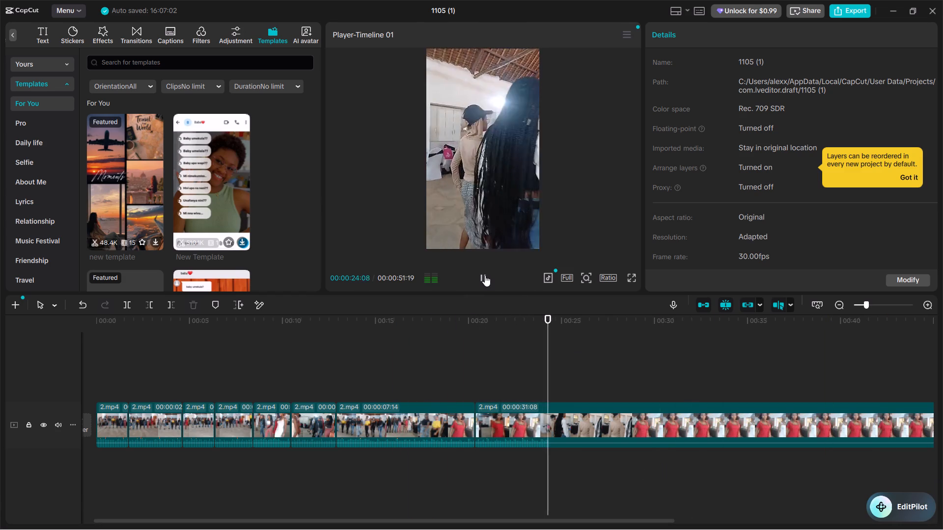
{"action": "left_click", "coordinate": [485, 275]}
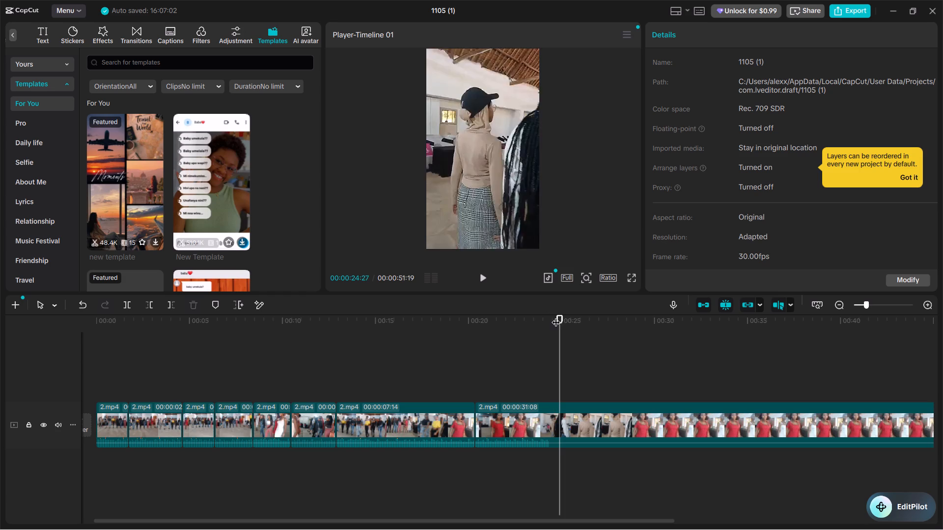
{"action": "left_click_drag", "start_coordinate": [556, 316], "coordinate": [434, 326]}
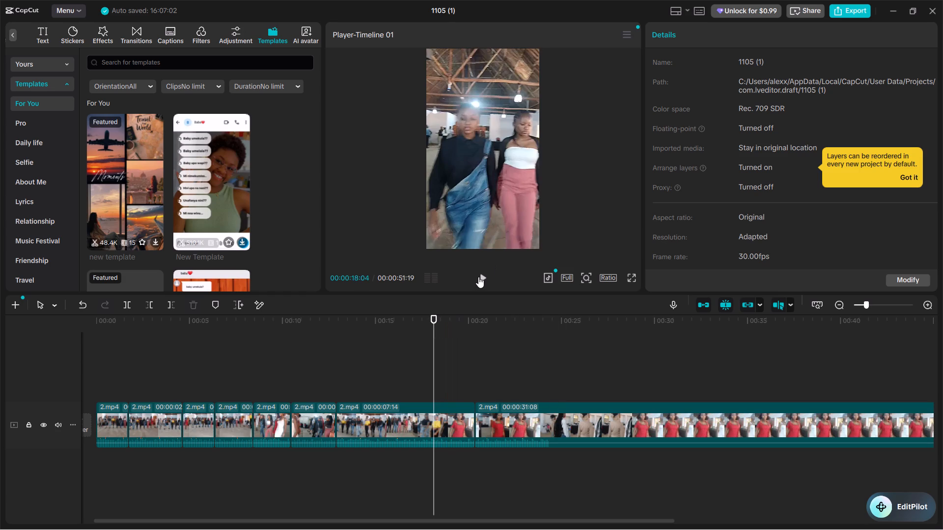
{"action": "left_click", "coordinate": [478, 277]}
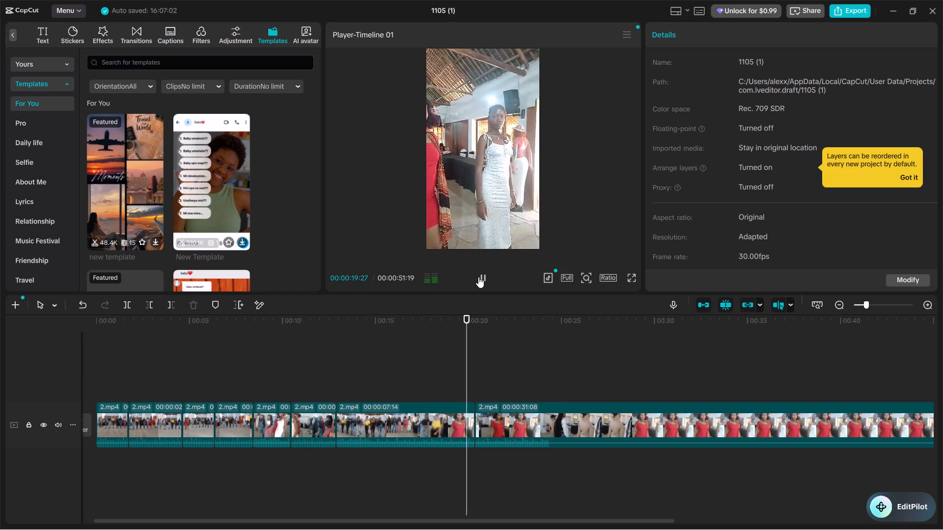
{"action": "left_click", "coordinate": [478, 277]}
{"action": "key", "text": "ctrl+b"}
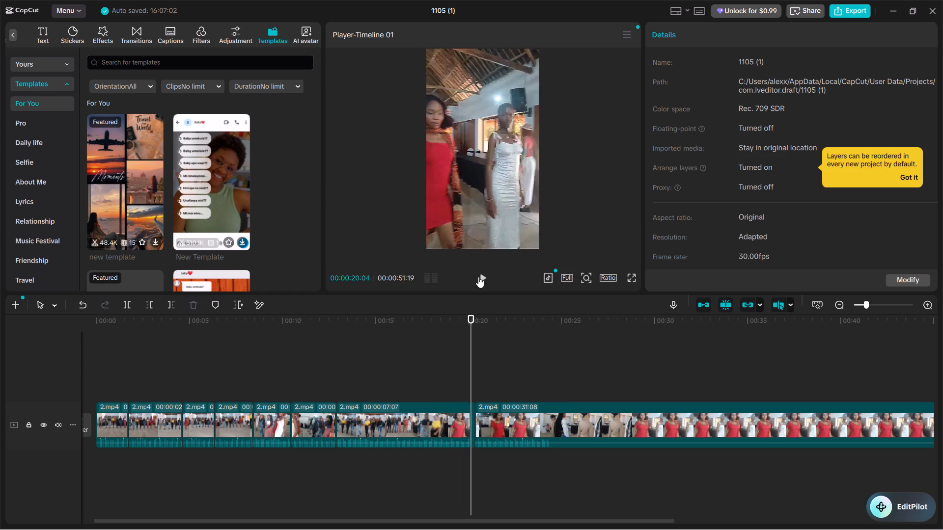
{"action": "left_click", "coordinate": [472, 411]}
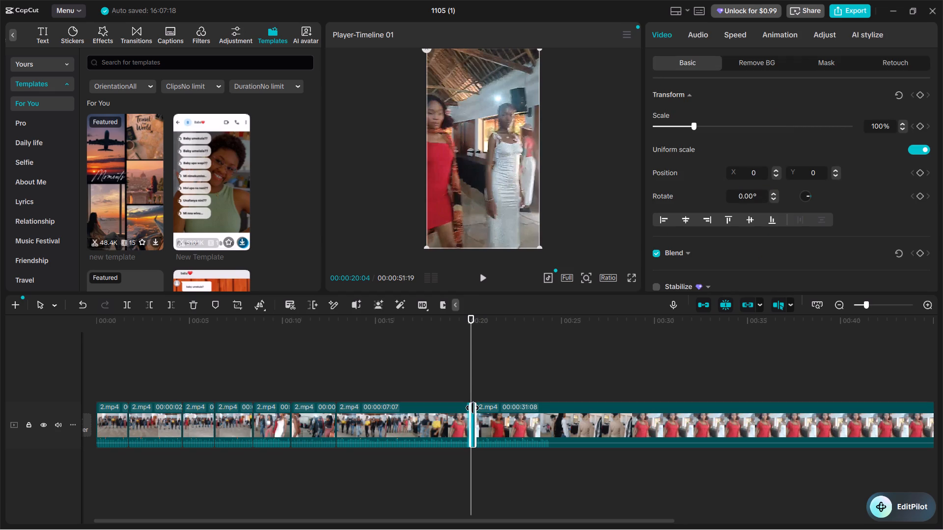
{"action": "key", "text": "Delete"}
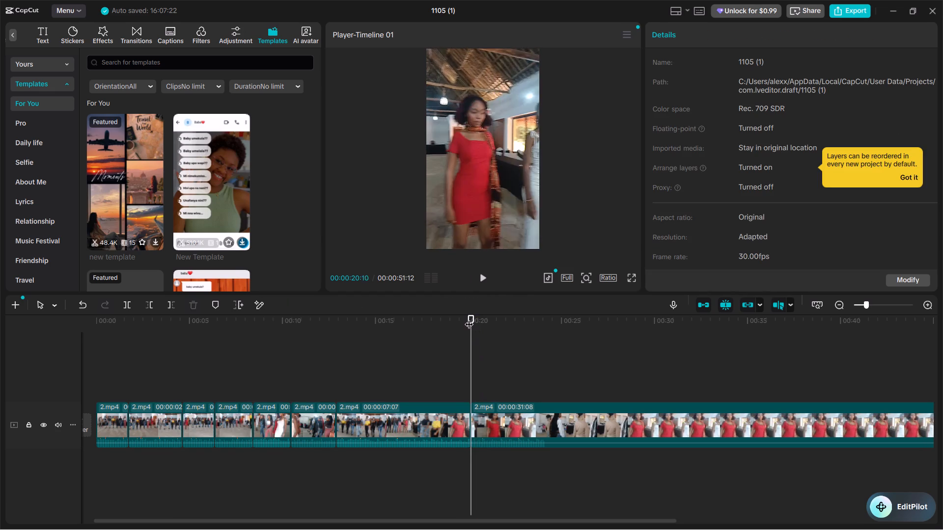
Review the footage after the 00:00:20:04 cut and split the last 2.mp4 segment at 00:00:25:20.
{"action": "left_click_drag", "start_coordinate": [469, 318], "coordinate": [464, 318]}
{"action": "left_click", "coordinate": [483, 275]}
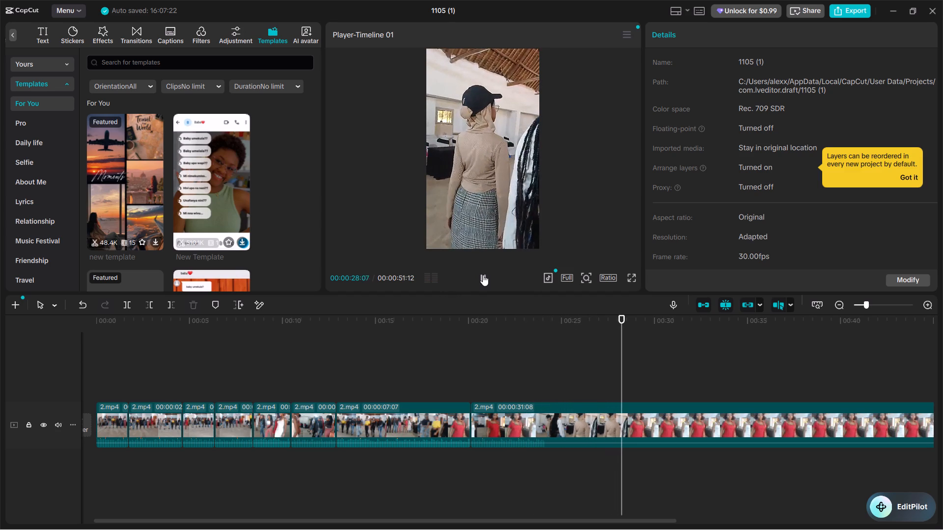
{"action": "left_click", "coordinate": [483, 275]}
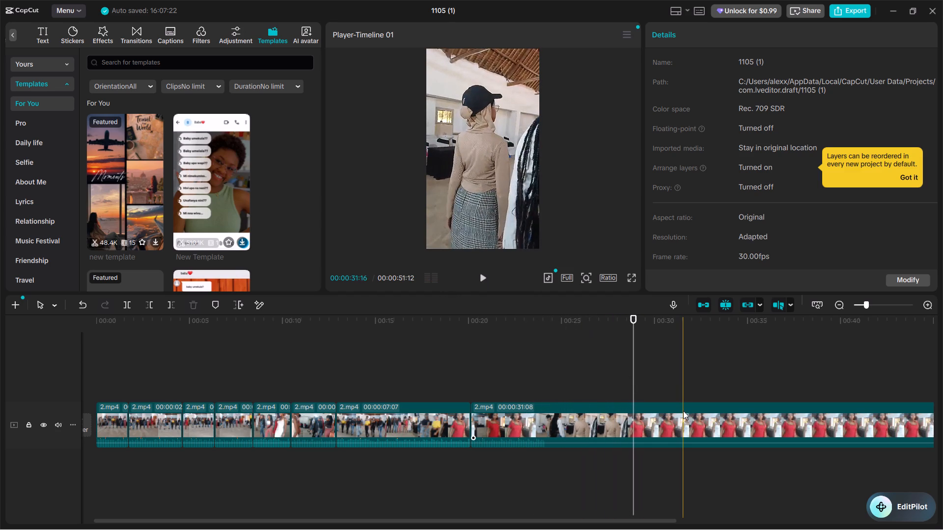
{"action": "left_click", "coordinate": [683, 411]}
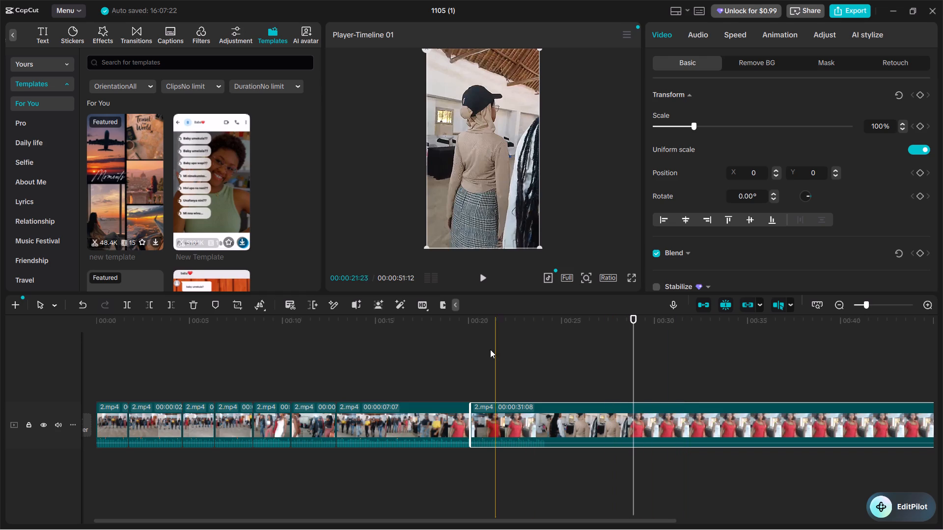
{"action": "left_click", "coordinate": [485, 277]}
{"action": "left_click", "coordinate": [485, 277]}
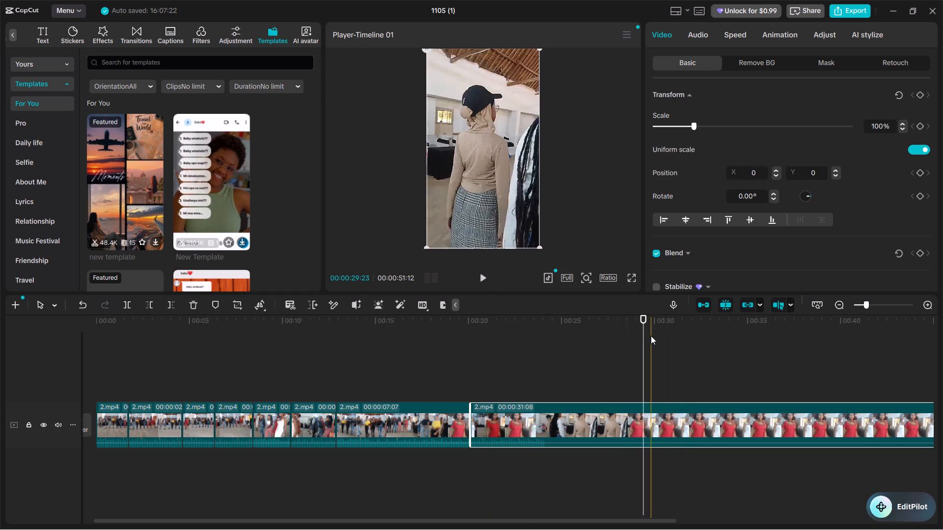
{"action": "left_click_drag", "start_coordinate": [643, 318], "coordinate": [517, 336]}
{"action": "left_click", "coordinate": [487, 336]}
{"action": "left_click_drag", "start_coordinate": [483, 336], "coordinate": [474, 337]}
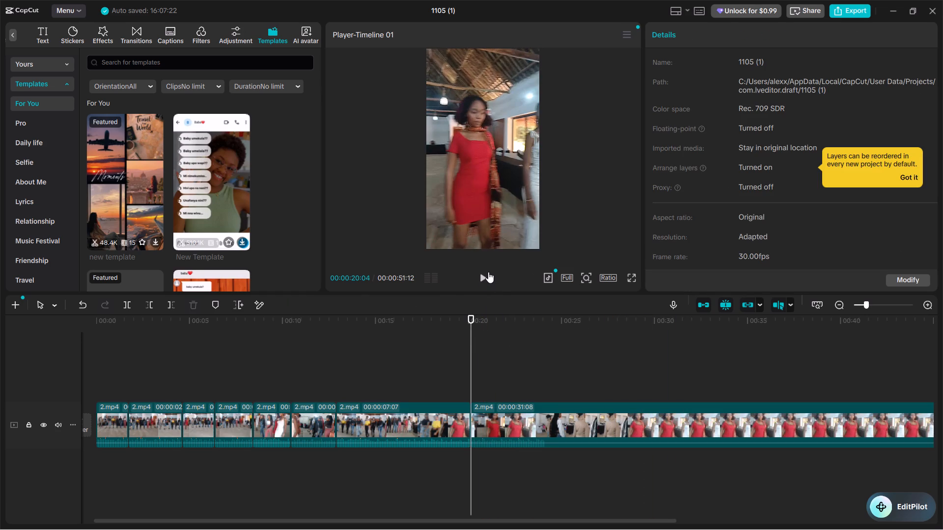
{"action": "left_click", "coordinate": [483, 275]}
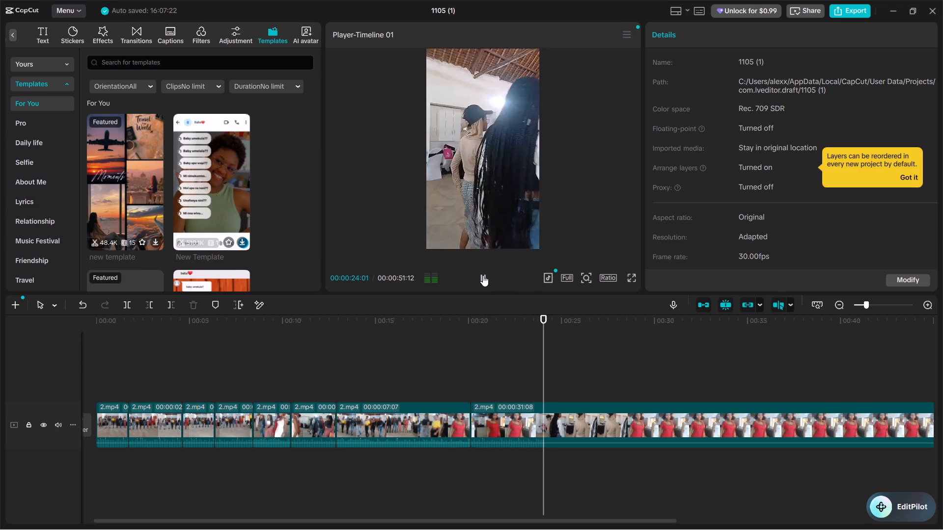
{"action": "left_click", "coordinate": [483, 275]}
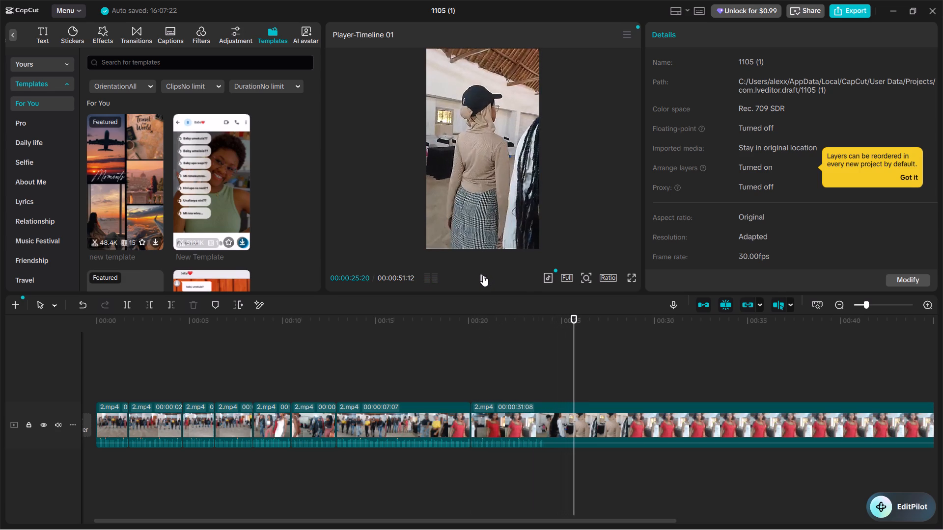
{"action": "key", "text": "ctrl+b"}
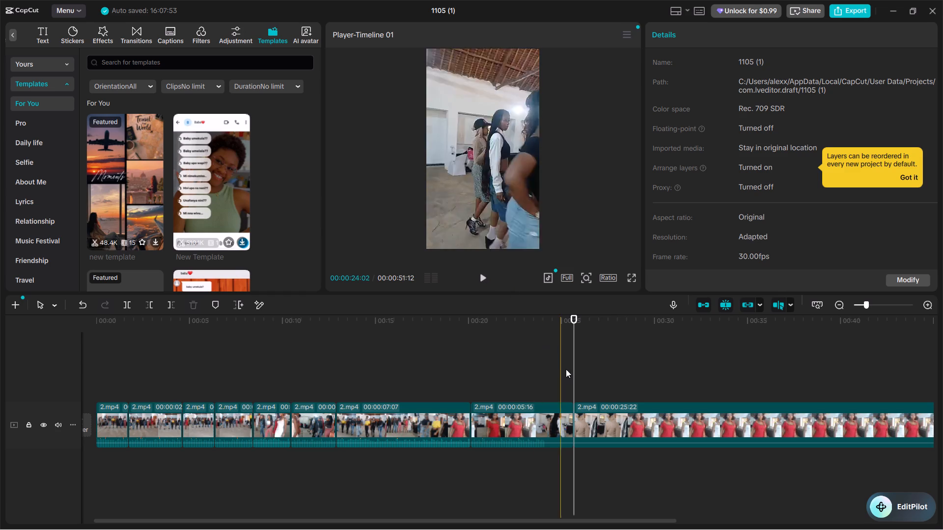
Delete the remaining 2.mp4 footage after the 00:00:25:20 cut.
{"action": "left_click", "coordinate": [628, 405]}
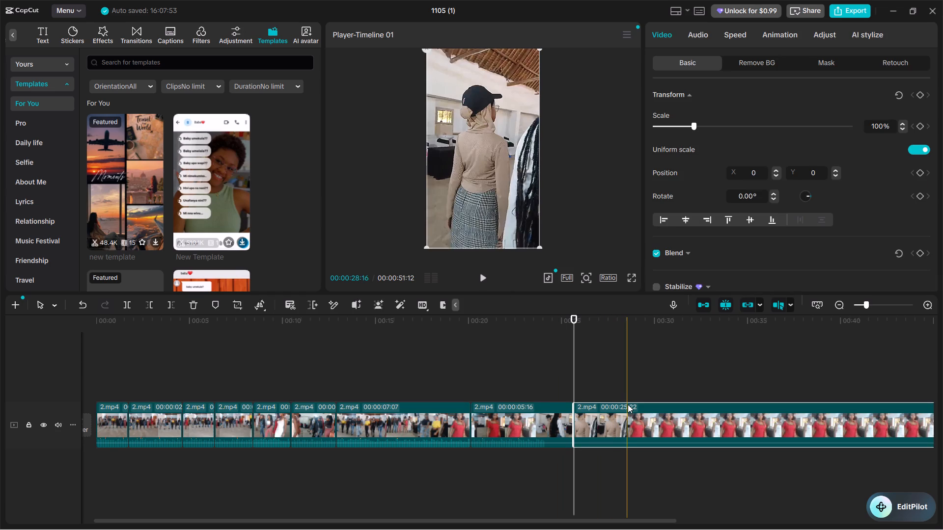
{"action": "key", "text": "Delete"}
{"action": "scroll", "coordinate": [252, 421], "scroll_direction": "up", "scroll_amount": 5}
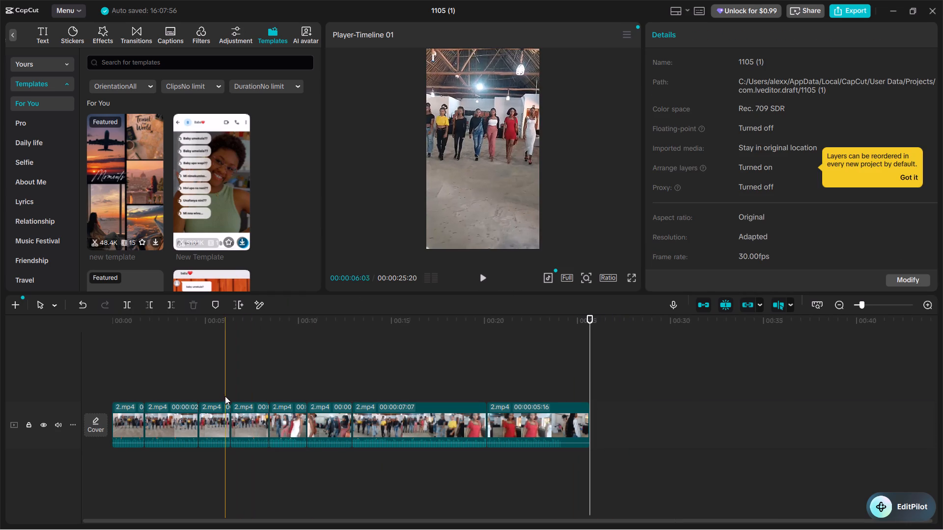
{"action": "scroll", "coordinate": [225, 396], "scroll_direction": "up", "scroll_amount": 6}
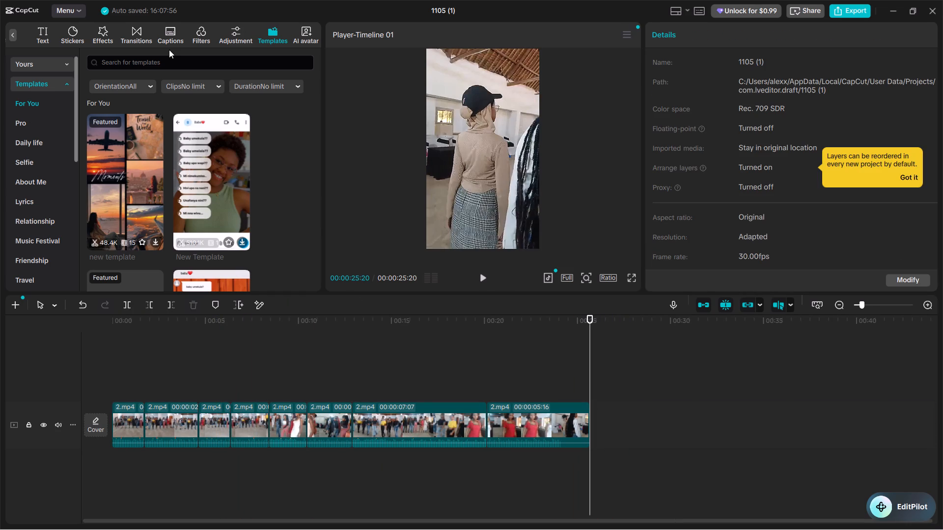
Browse the For You and Pro template collections for one that suits the edited video.
{"action": "left_click", "coordinate": [272, 32]}
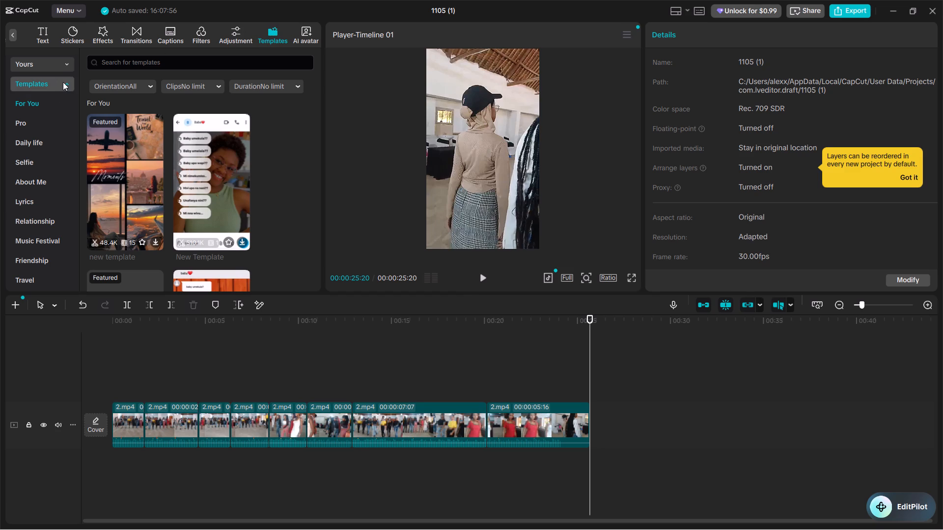
{"action": "left_click", "coordinate": [40, 103]}
{"action": "left_click", "coordinate": [26, 104]}
{"action": "scroll", "coordinate": [105, 119], "scroll_direction": "down", "scroll_amount": 5}
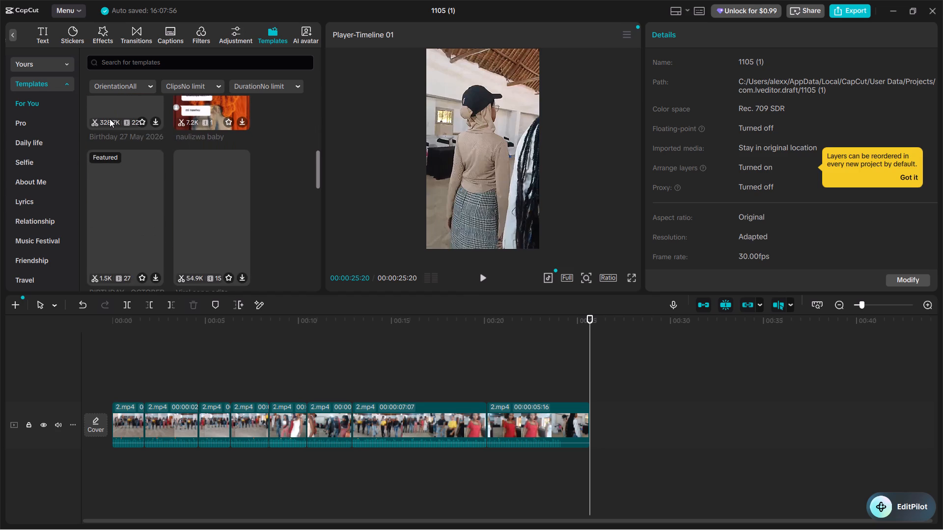
{"action": "scroll", "coordinate": [110, 119], "scroll_direction": "up", "scroll_amount": 8}
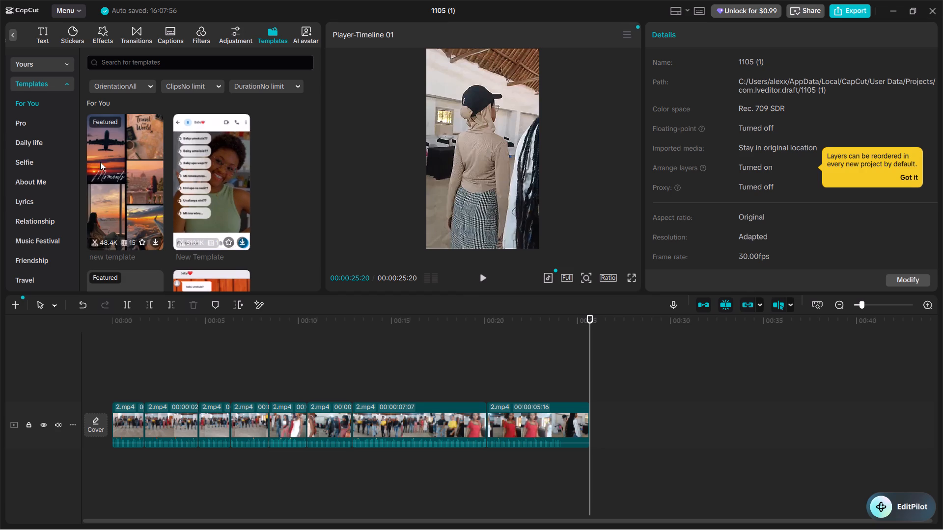
{"action": "scroll", "coordinate": [131, 152], "scroll_direction": "down", "scroll_amount": 3}
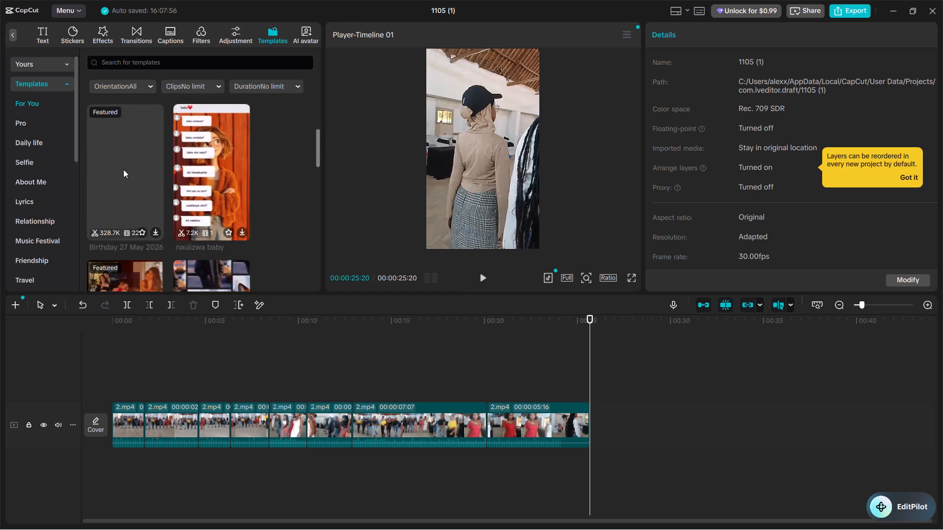
{"action": "left_click", "coordinate": [25, 124]}
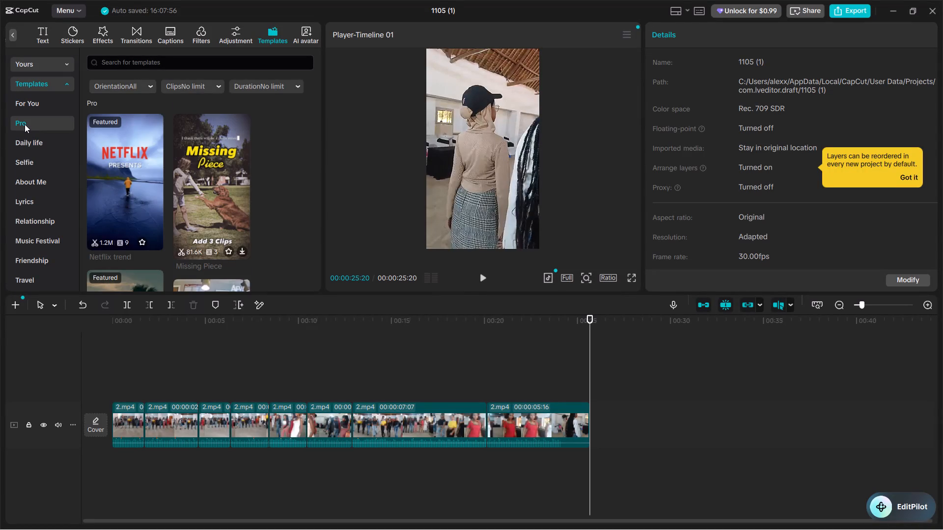
{"action": "left_click", "coordinate": [24, 107]}
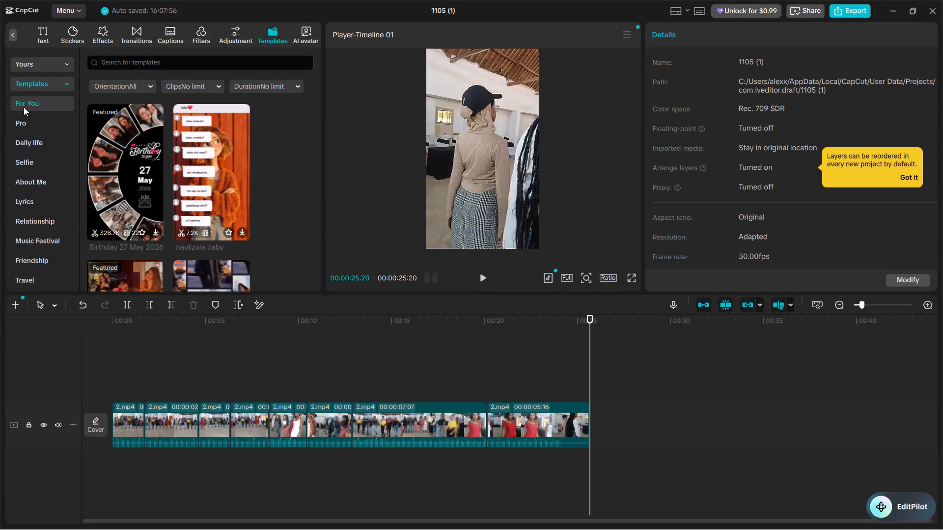
{"action": "left_click", "coordinate": [24, 107]}
{"action": "left_click", "coordinate": [23, 123]}
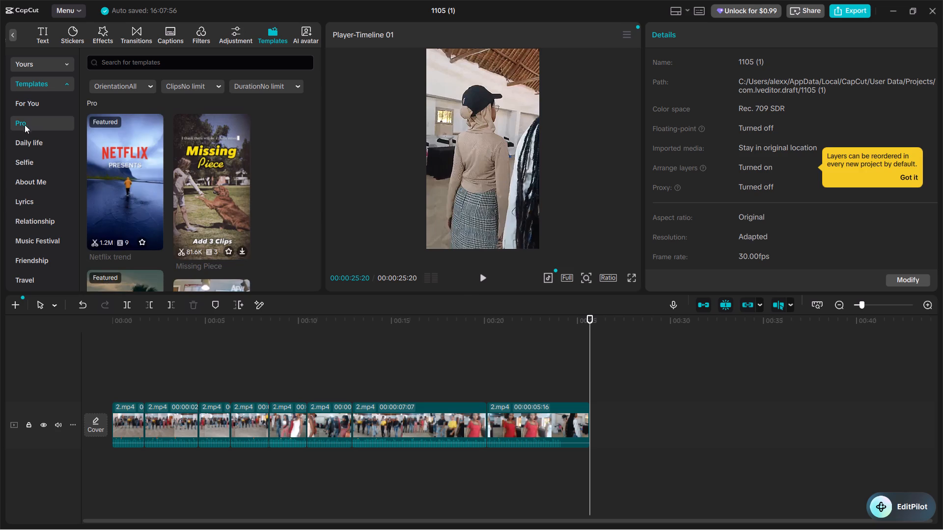
{"action": "scroll", "coordinate": [133, 193], "scroll_direction": "down", "scroll_amount": 1}
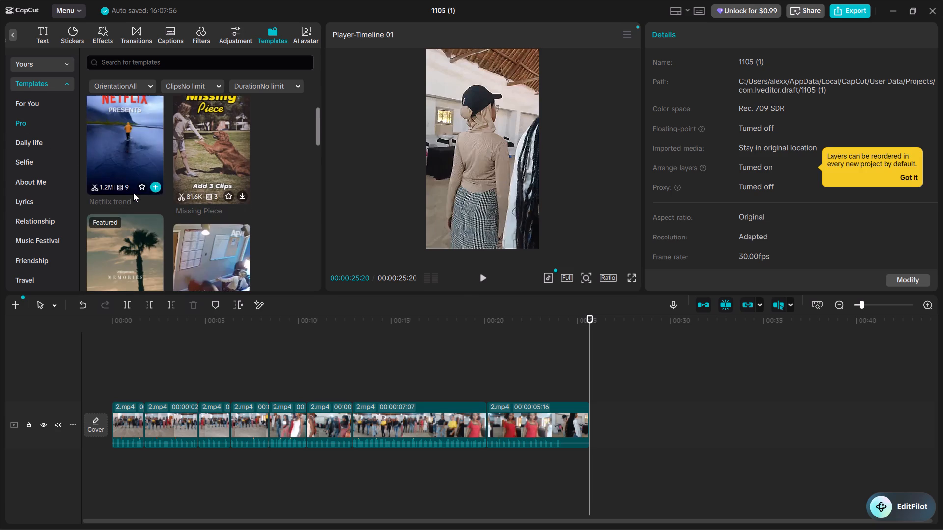
{"action": "scroll", "coordinate": [133, 193], "scroll_direction": "down", "scroll_amount": 2}
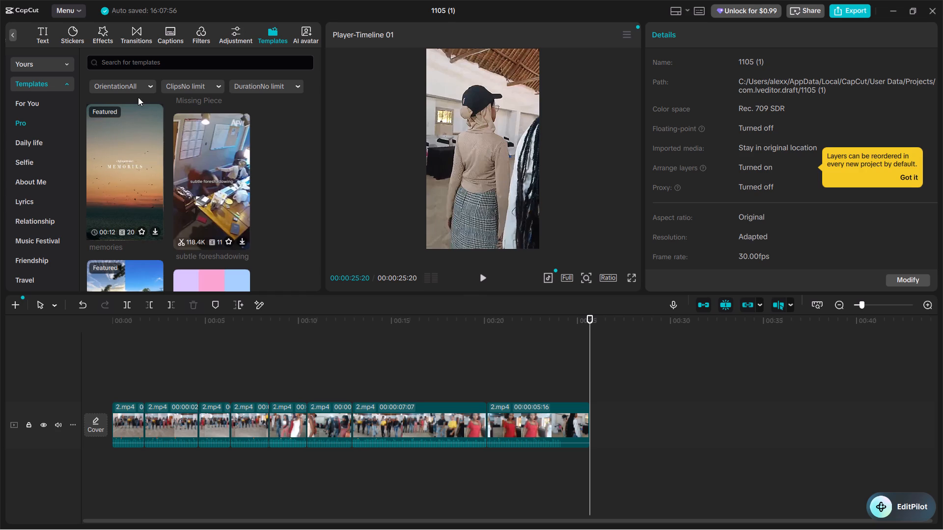
{"action": "scroll", "coordinate": [137, 94], "scroll_direction": "up", "scroll_amount": 4}
Search the templates for "video slo" and choose the suggestion "videoslomo aesthetic".
{"action": "left_click", "coordinate": [139, 62]}
{"action": "key", "text": "v"}
{"action": "type", "text": "ideo"}
{"action": "key", "text": "space"}
{"action": "type", "text": "slo"}
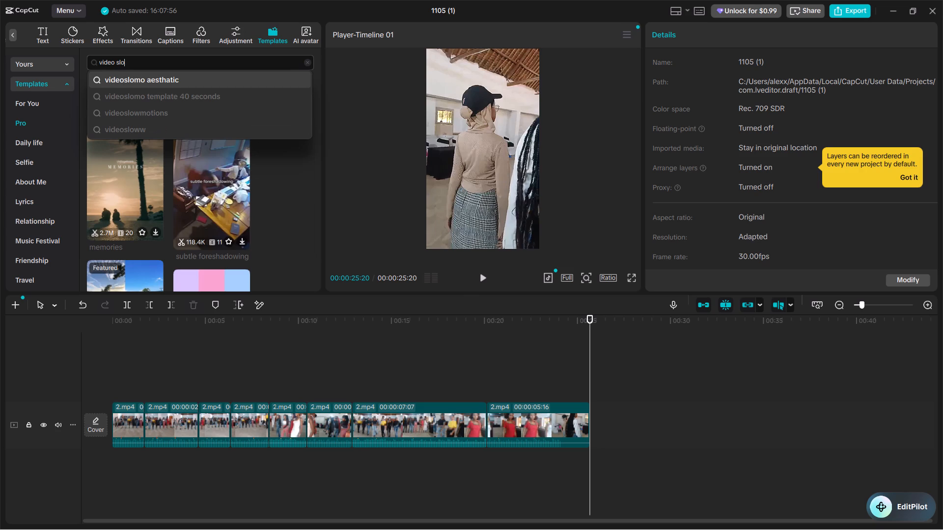
{"action": "left_click", "coordinate": [159, 79]}
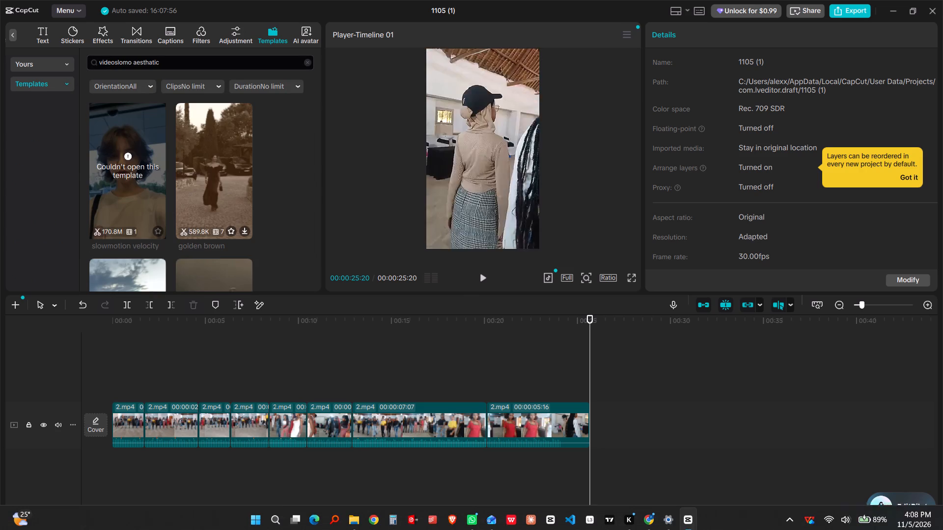
Try the slowmotion velocity and golden brown templates and look through further search results.
{"action": "left_click", "coordinate": [140, 207]}
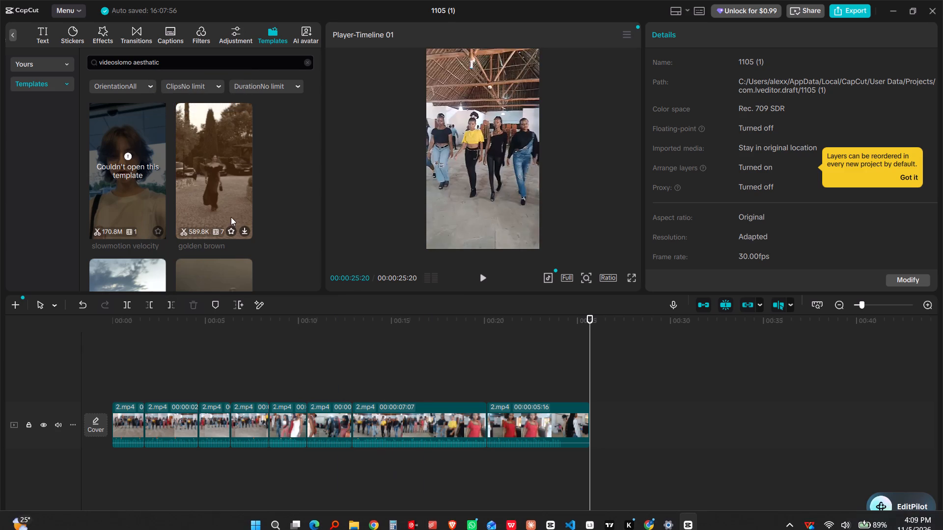
{"action": "left_click", "coordinate": [224, 199]}
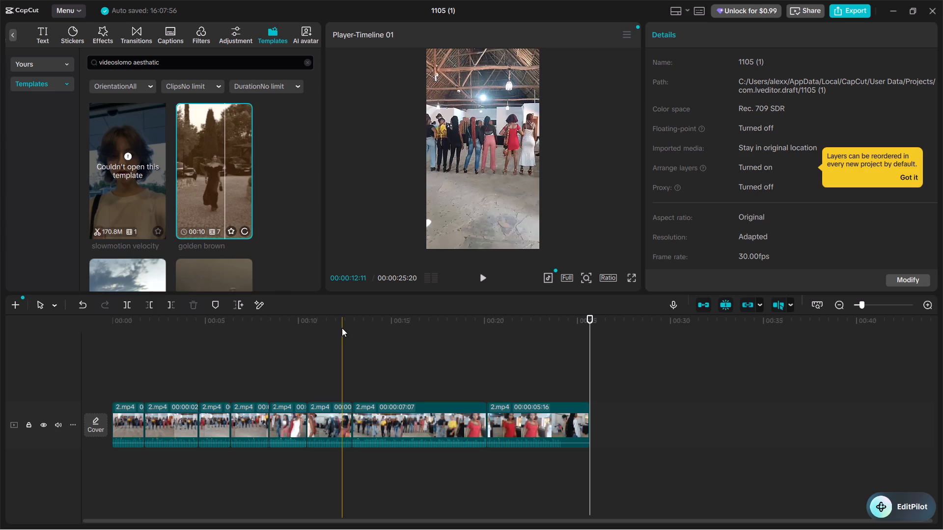
{"action": "scroll", "coordinate": [293, 232], "scroll_direction": "down", "scroll_amount": 1}
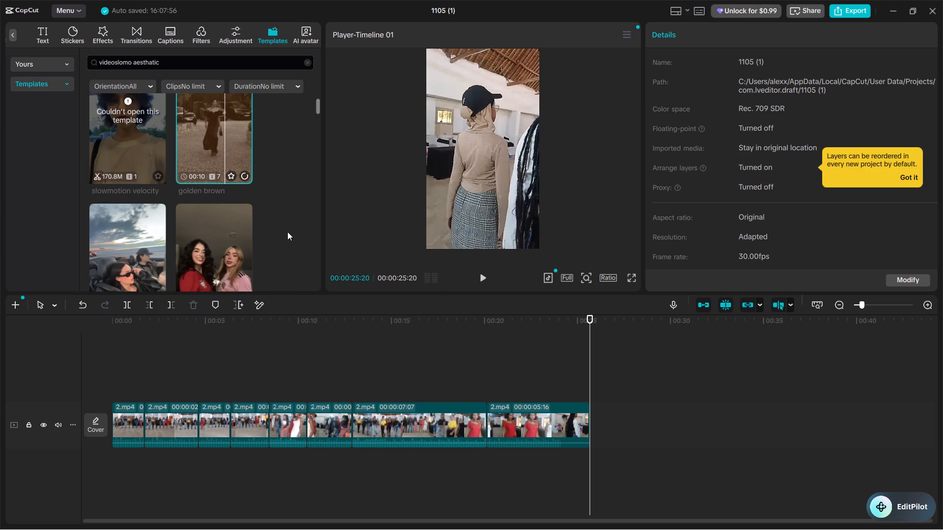
{"action": "scroll", "coordinate": [146, 236], "scroll_direction": "down", "scroll_amount": 2}
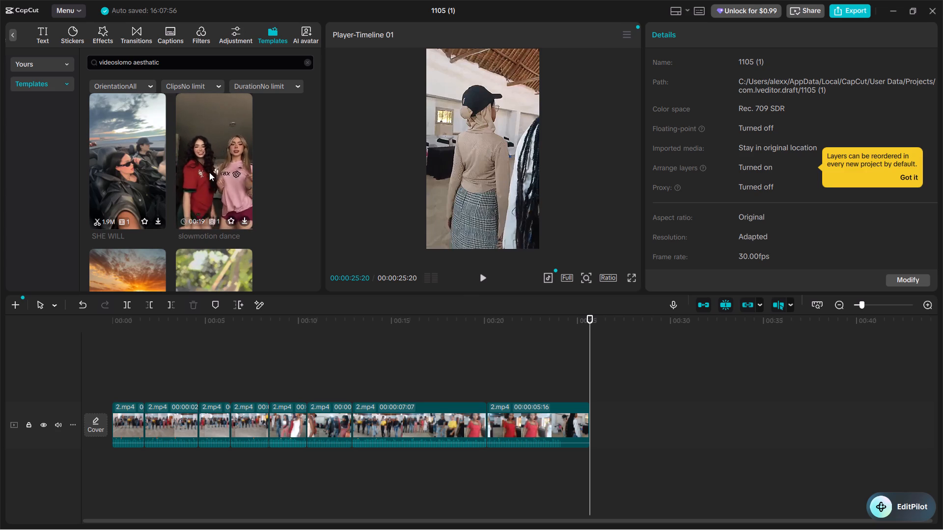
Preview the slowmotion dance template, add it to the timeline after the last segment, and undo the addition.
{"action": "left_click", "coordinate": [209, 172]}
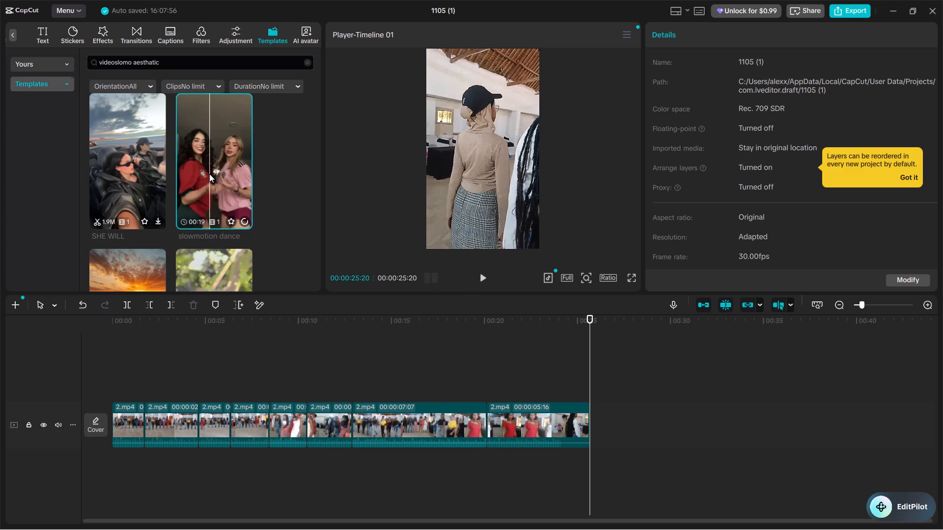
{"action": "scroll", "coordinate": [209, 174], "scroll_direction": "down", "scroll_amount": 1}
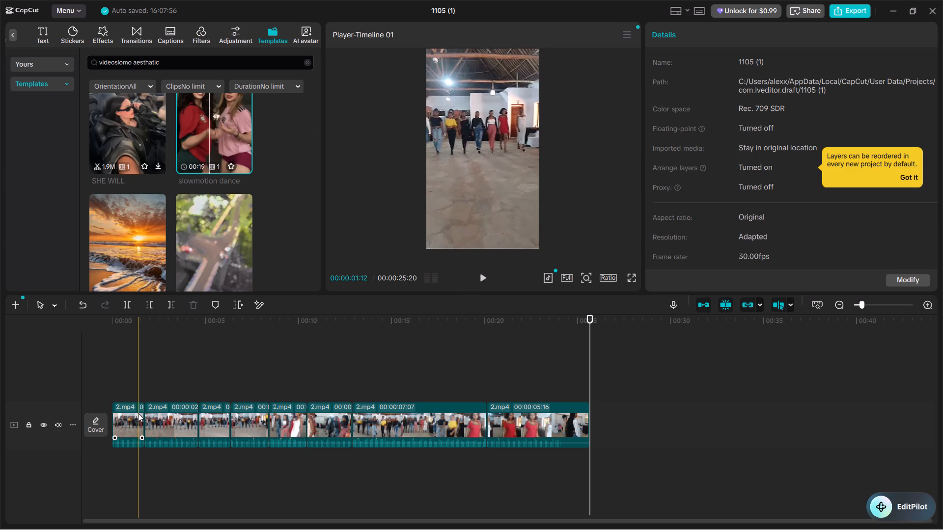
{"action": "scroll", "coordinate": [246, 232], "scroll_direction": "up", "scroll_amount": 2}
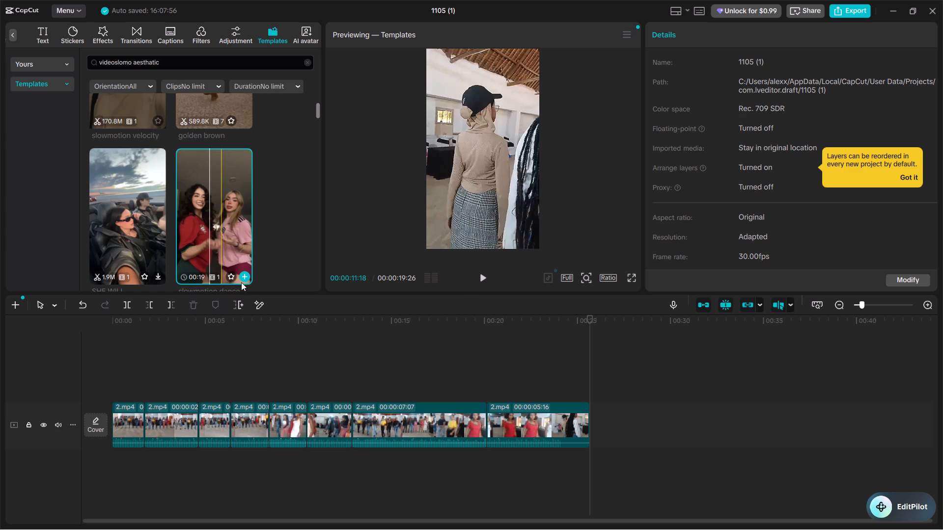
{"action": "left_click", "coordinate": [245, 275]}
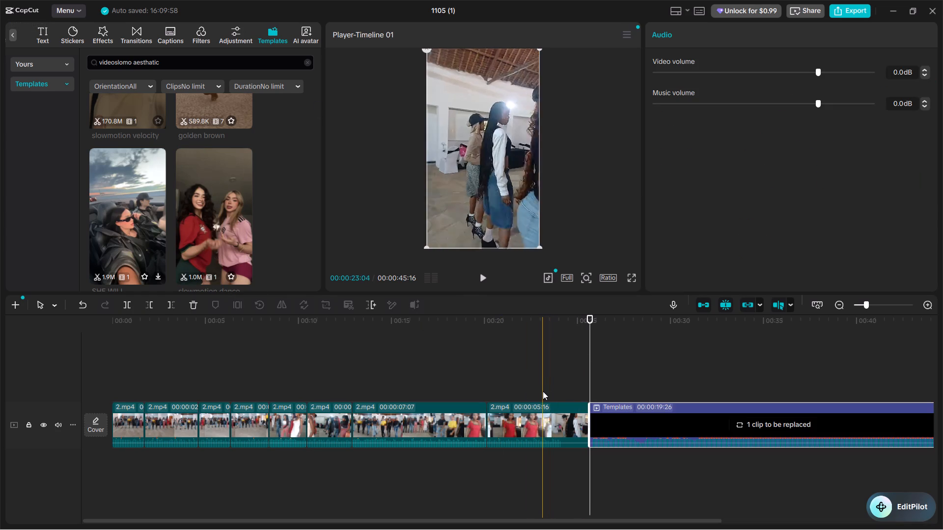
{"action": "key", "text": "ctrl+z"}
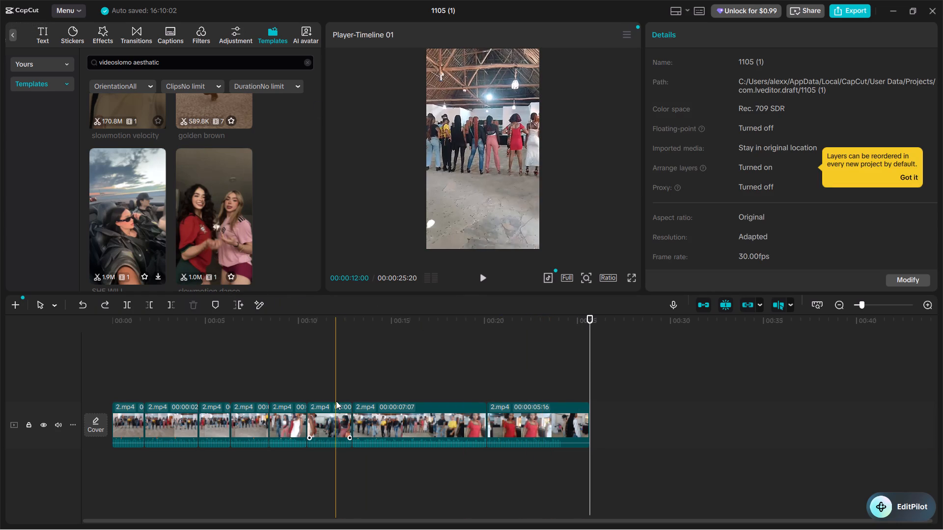
Combine all the 2.mp4 segments on the timeline into a single compound clip.
{"action": "key", "text": "ctrl+a"}
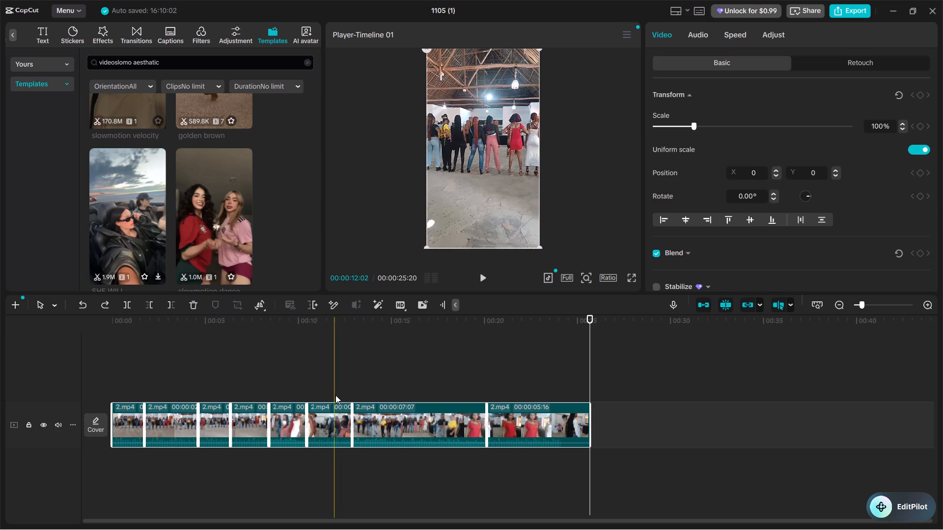
{"action": "right_click", "coordinate": [380, 404]}
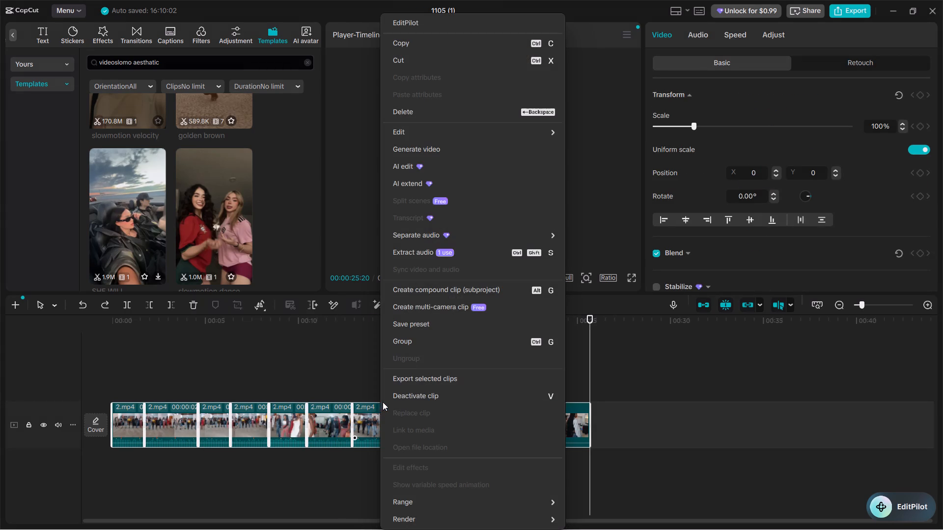
{"action": "left_click", "coordinate": [433, 291]}
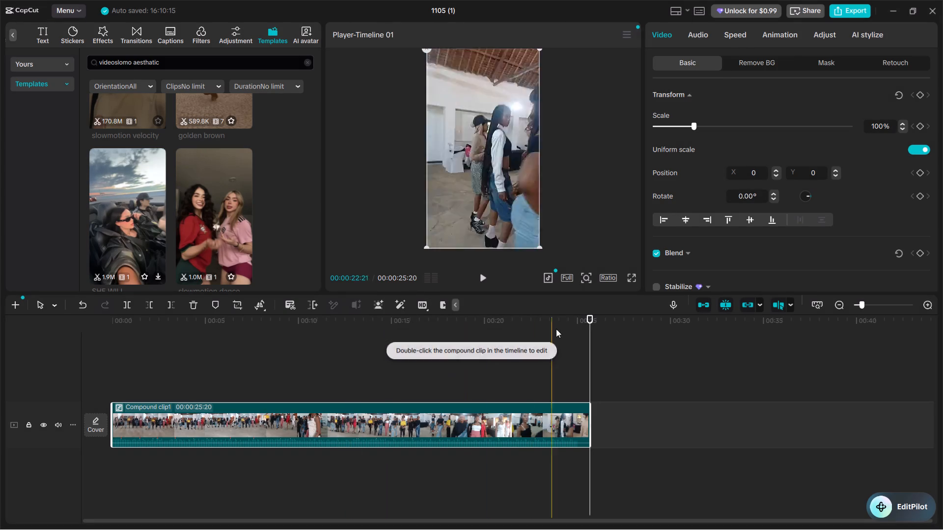
Play the compound clip from the start to review the edited footage.
{"action": "left_click_drag", "start_coordinate": [590, 318], "coordinate": [107, 354]}
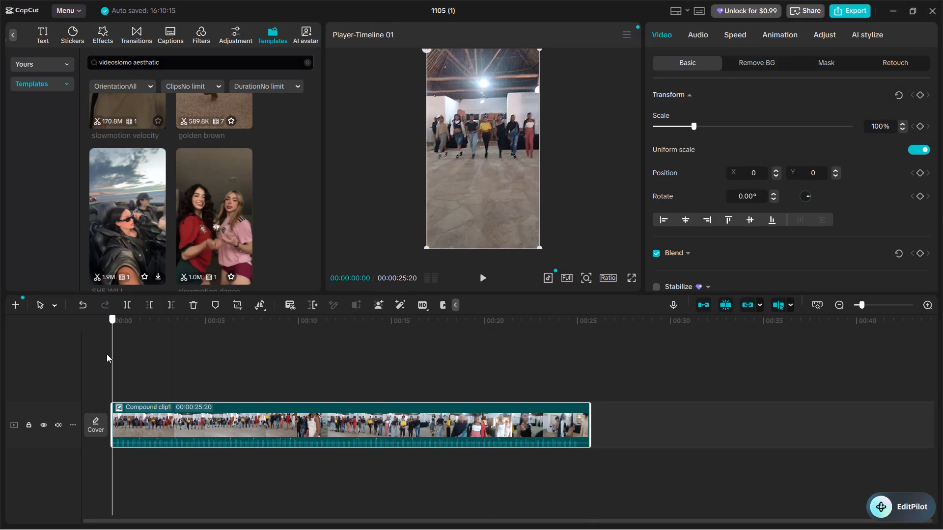
{"action": "left_click_drag", "start_coordinate": [107, 354], "coordinate": [98, 354]}
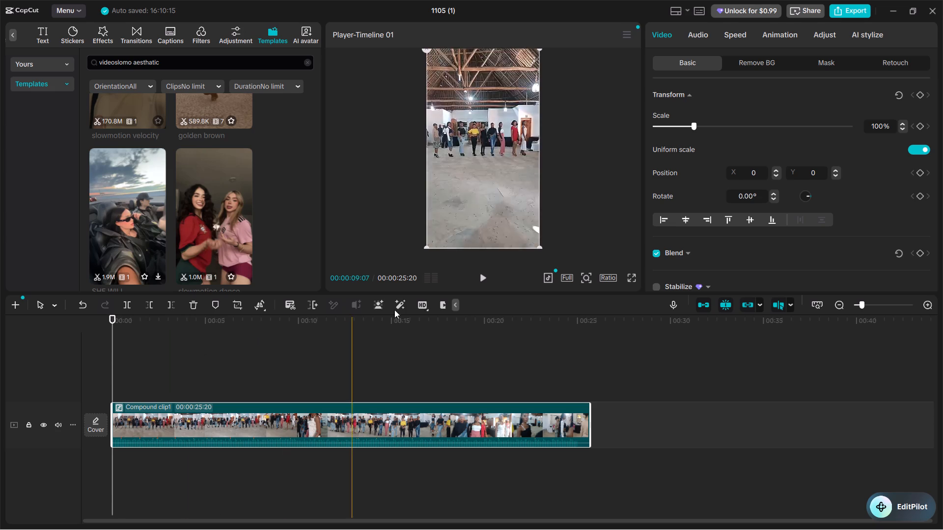
{"action": "left_click", "coordinate": [483, 277]}
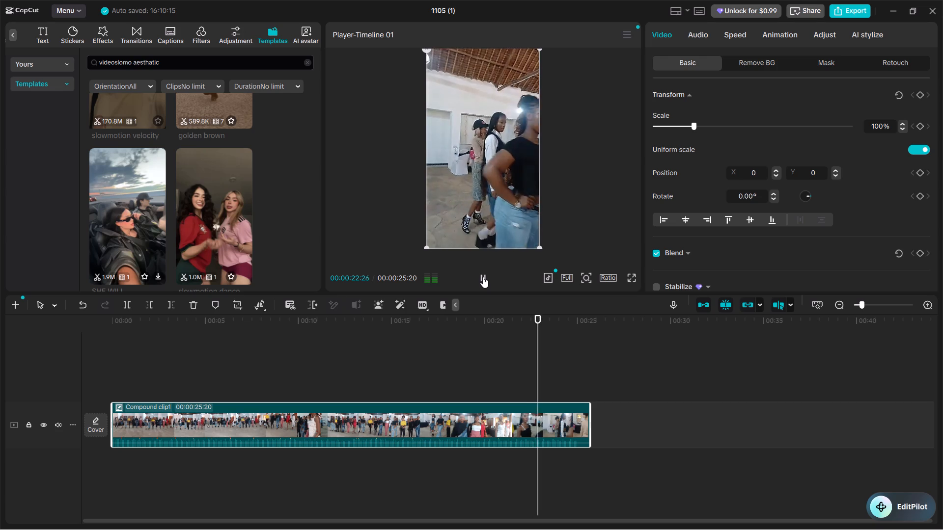
{"action": "left_click", "coordinate": [483, 277]}
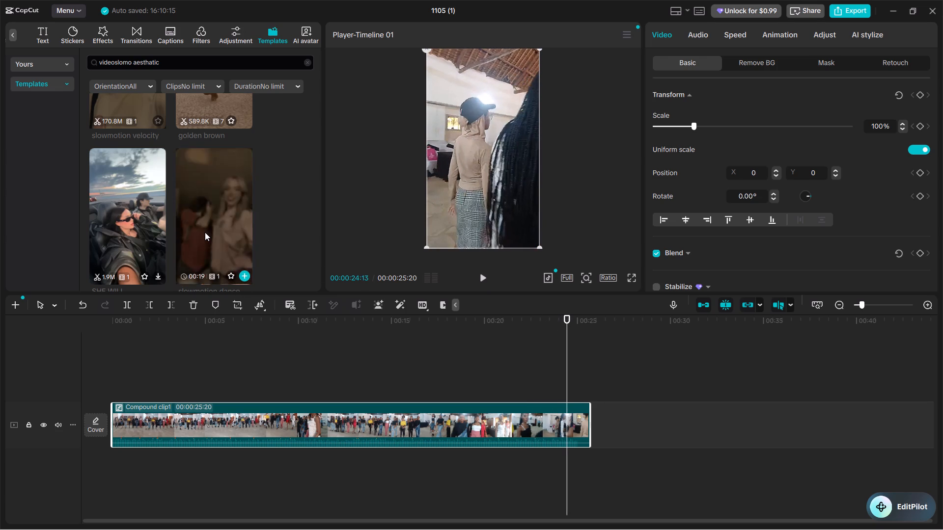
Add the slowmotion dance template after the compound clip and expand its one replaceable clip.
{"action": "scroll", "coordinate": [206, 232], "scroll_direction": "up", "scroll_amount": 2}
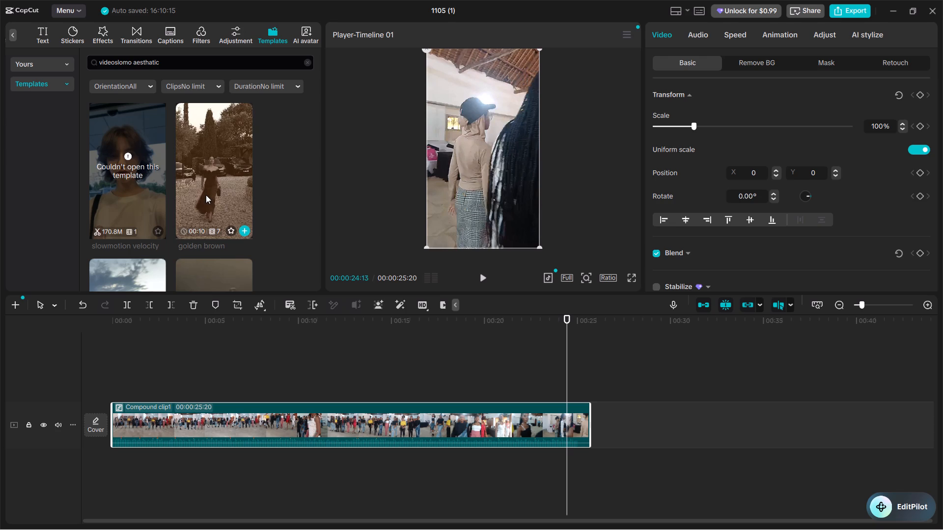
{"action": "scroll", "coordinate": [206, 195], "scroll_direction": "down", "scroll_amount": 3}
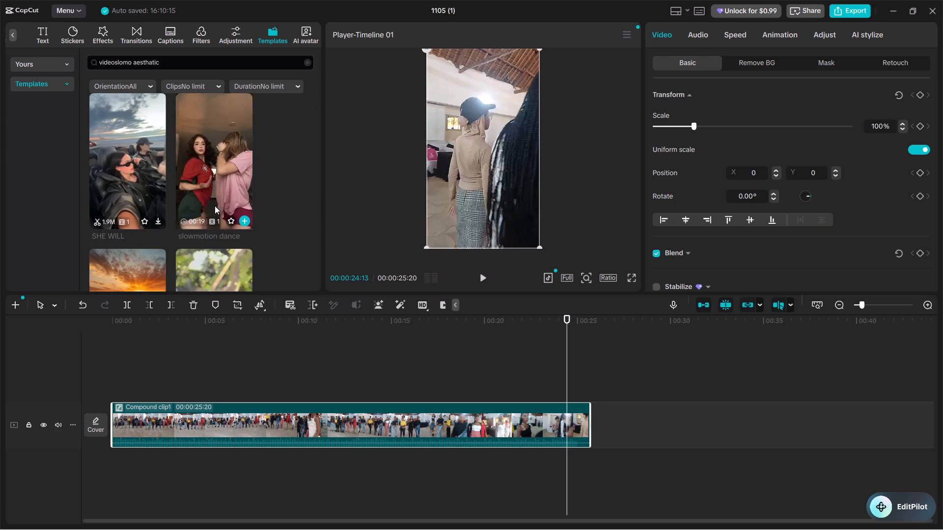
{"action": "left_click", "coordinate": [244, 221]}
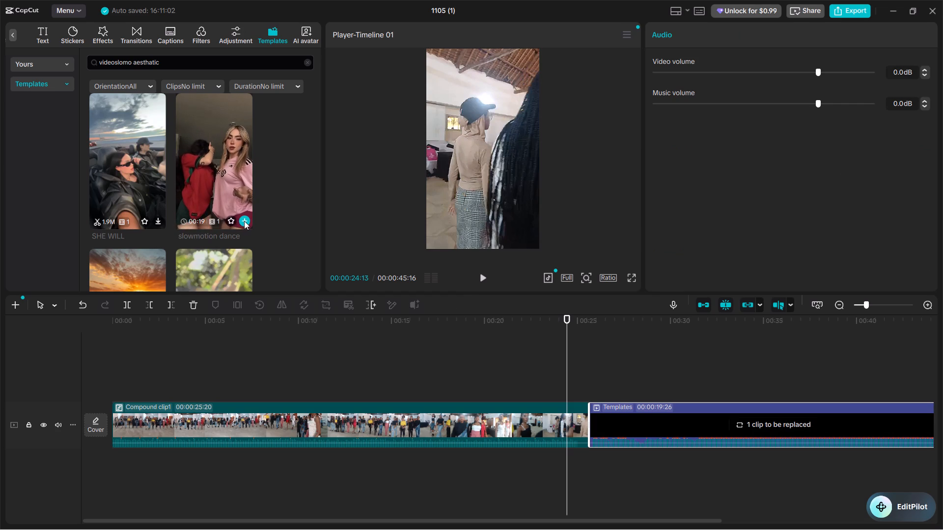
{"action": "left_click", "coordinate": [769, 424]}
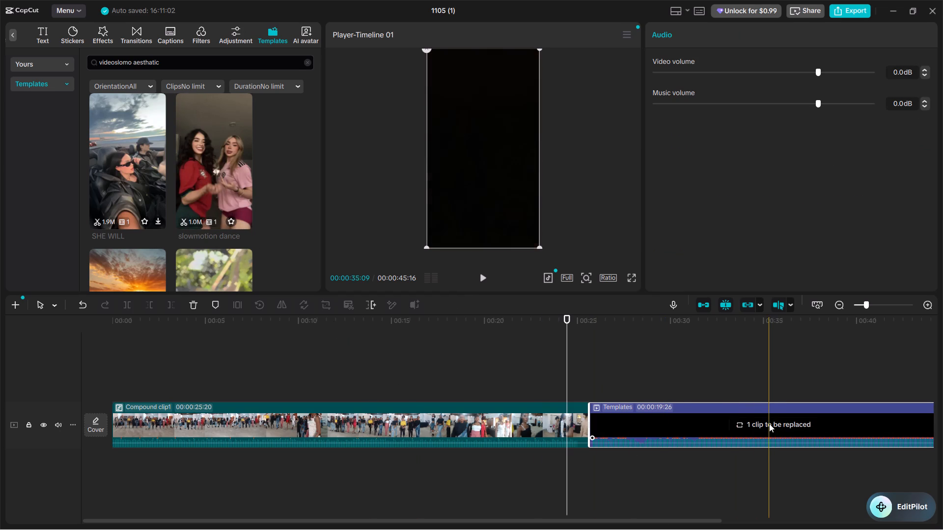
Move the compound clip to its own track above the template, starting at 00:00.
{"action": "left_click_drag", "start_coordinate": [452, 425], "coordinate": [577, 376]}
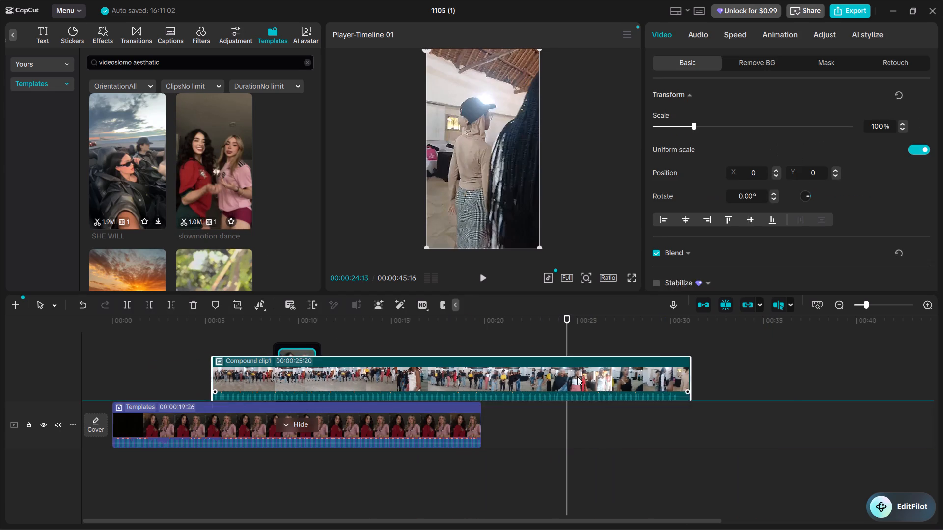
{"action": "left_click_drag", "start_coordinate": [577, 376], "coordinate": [375, 366]}
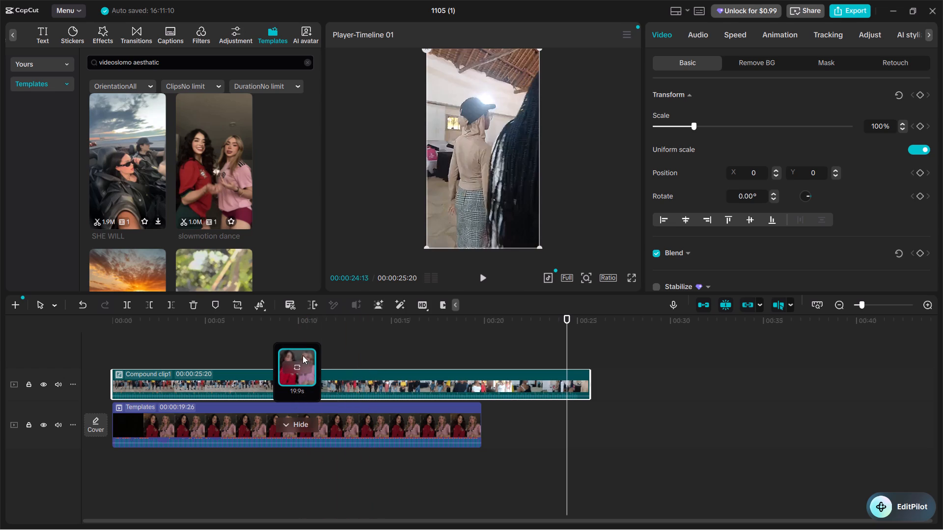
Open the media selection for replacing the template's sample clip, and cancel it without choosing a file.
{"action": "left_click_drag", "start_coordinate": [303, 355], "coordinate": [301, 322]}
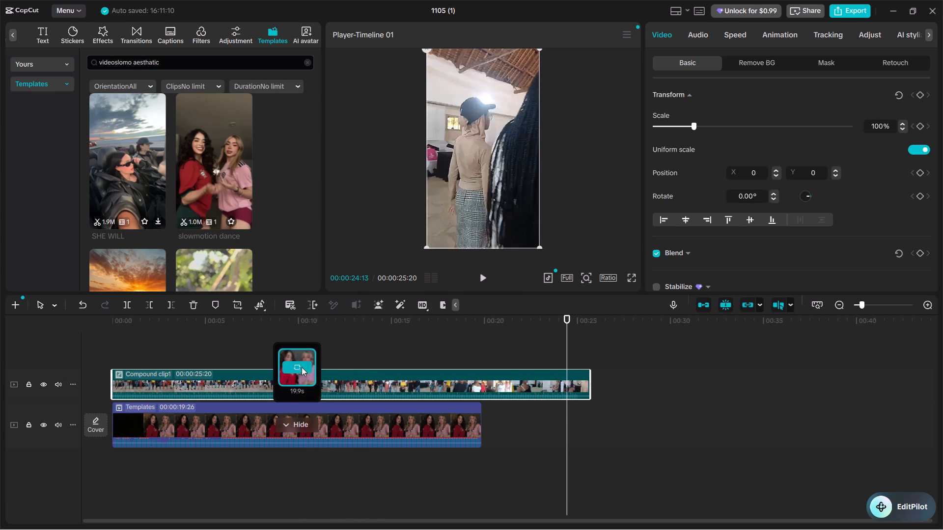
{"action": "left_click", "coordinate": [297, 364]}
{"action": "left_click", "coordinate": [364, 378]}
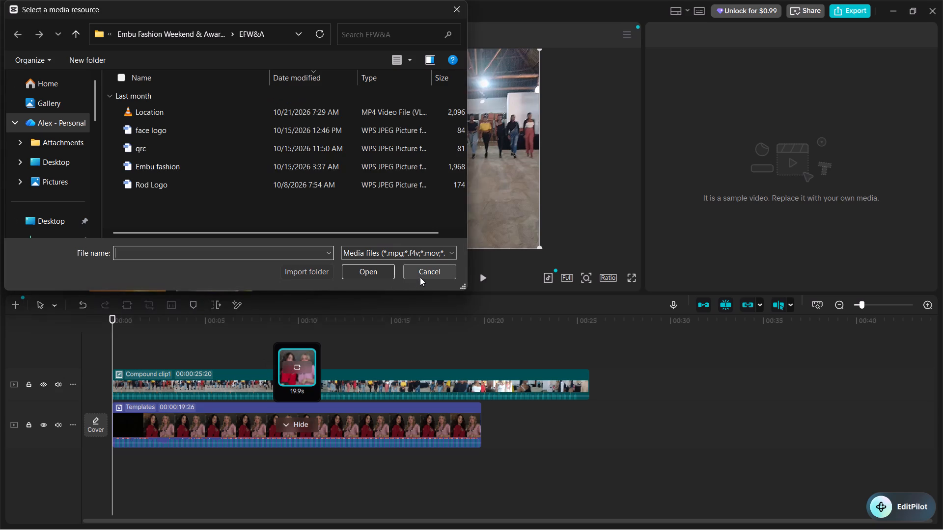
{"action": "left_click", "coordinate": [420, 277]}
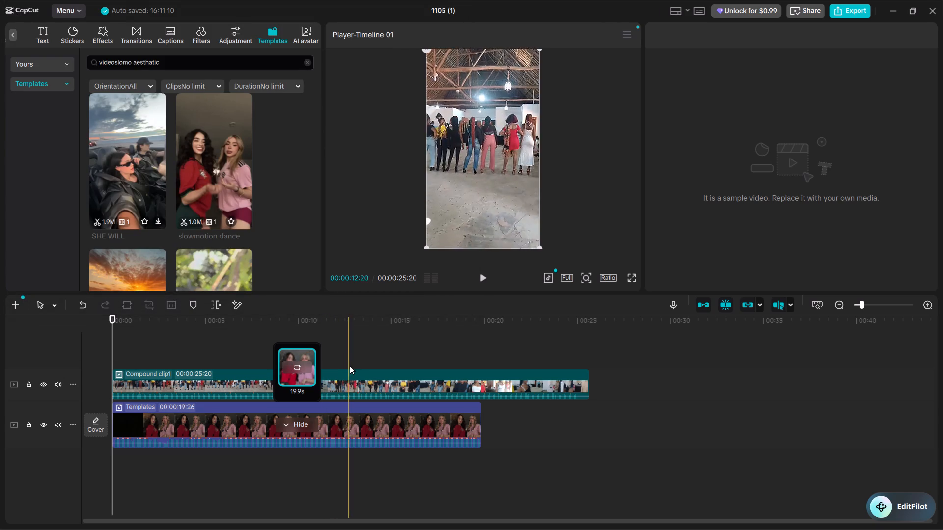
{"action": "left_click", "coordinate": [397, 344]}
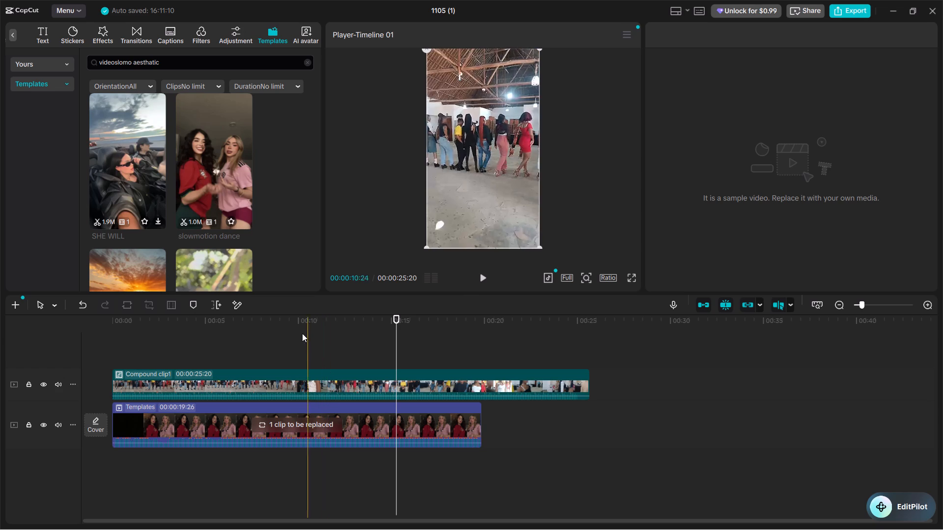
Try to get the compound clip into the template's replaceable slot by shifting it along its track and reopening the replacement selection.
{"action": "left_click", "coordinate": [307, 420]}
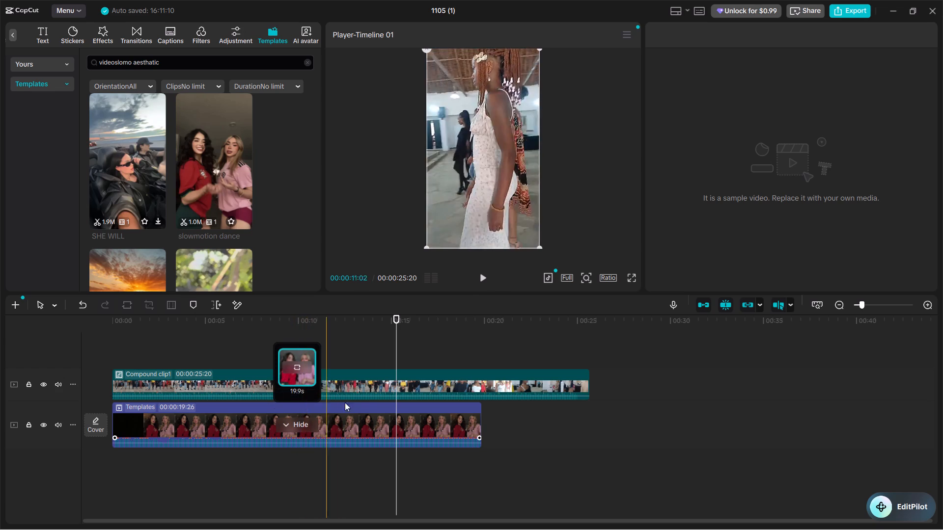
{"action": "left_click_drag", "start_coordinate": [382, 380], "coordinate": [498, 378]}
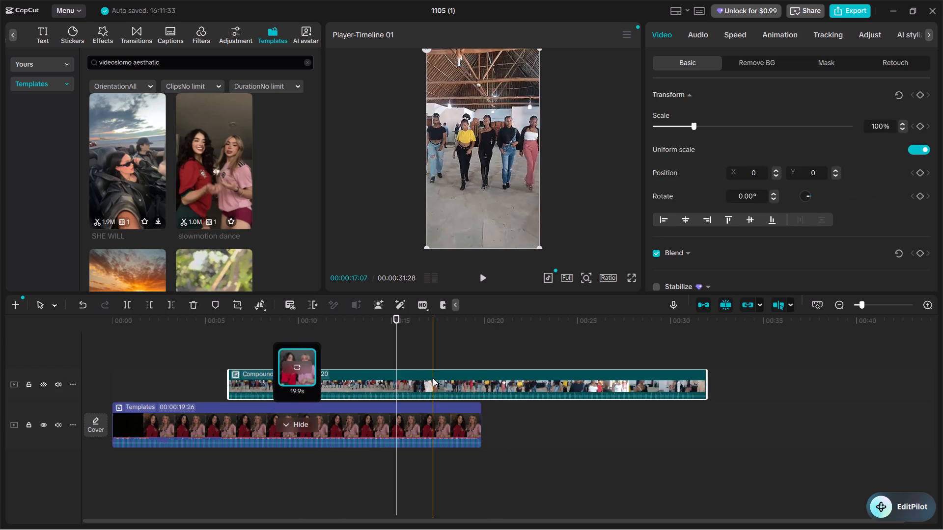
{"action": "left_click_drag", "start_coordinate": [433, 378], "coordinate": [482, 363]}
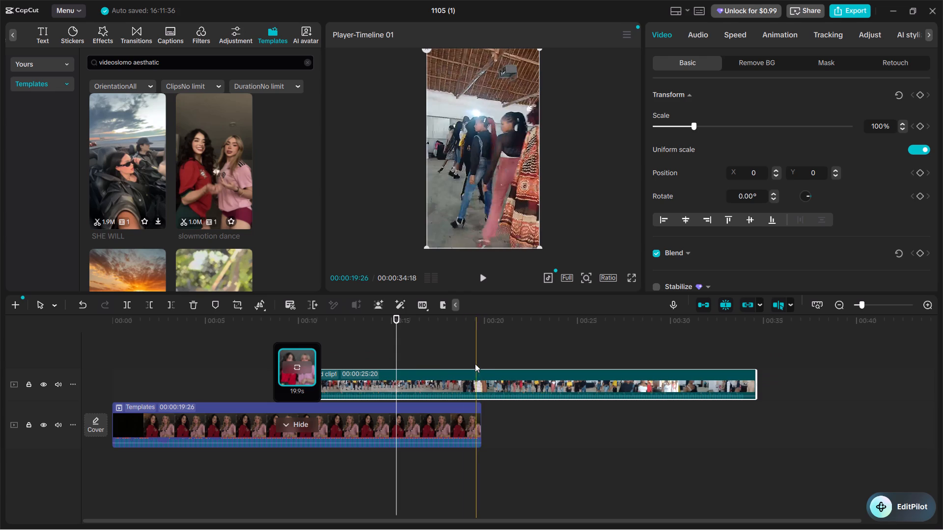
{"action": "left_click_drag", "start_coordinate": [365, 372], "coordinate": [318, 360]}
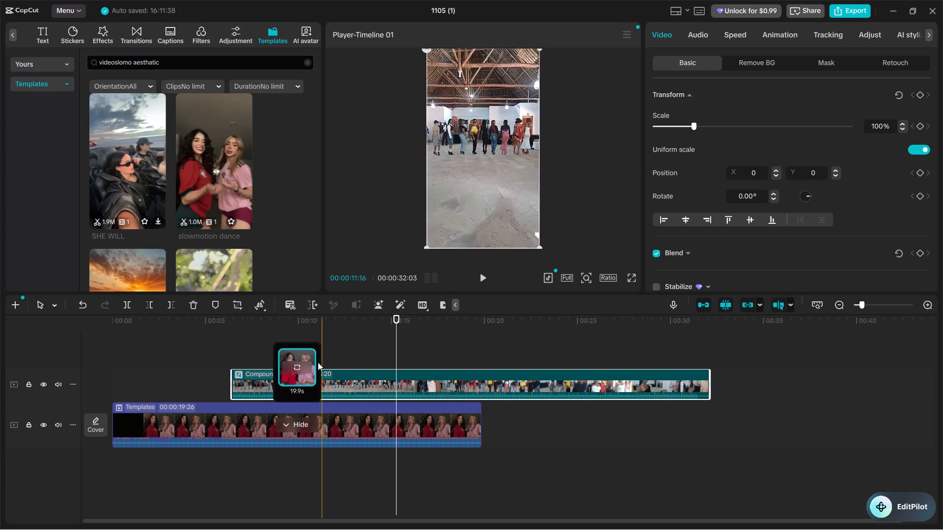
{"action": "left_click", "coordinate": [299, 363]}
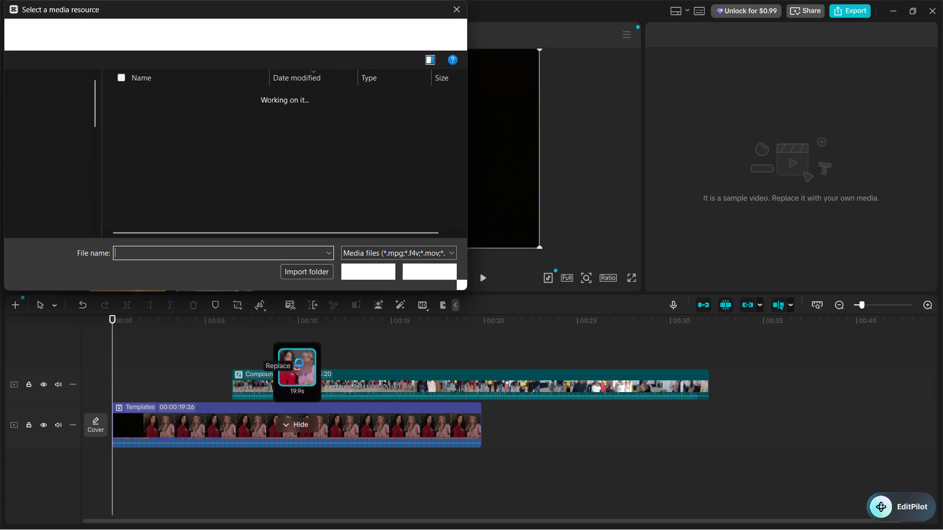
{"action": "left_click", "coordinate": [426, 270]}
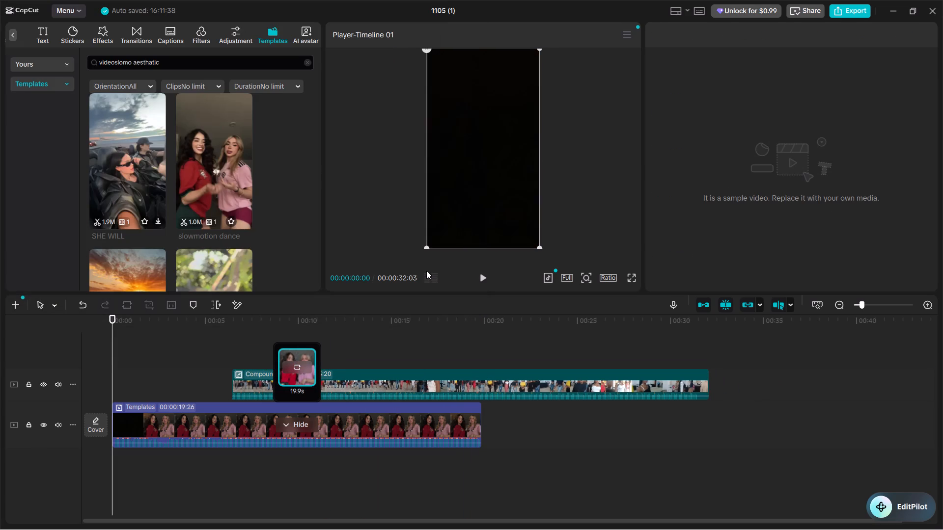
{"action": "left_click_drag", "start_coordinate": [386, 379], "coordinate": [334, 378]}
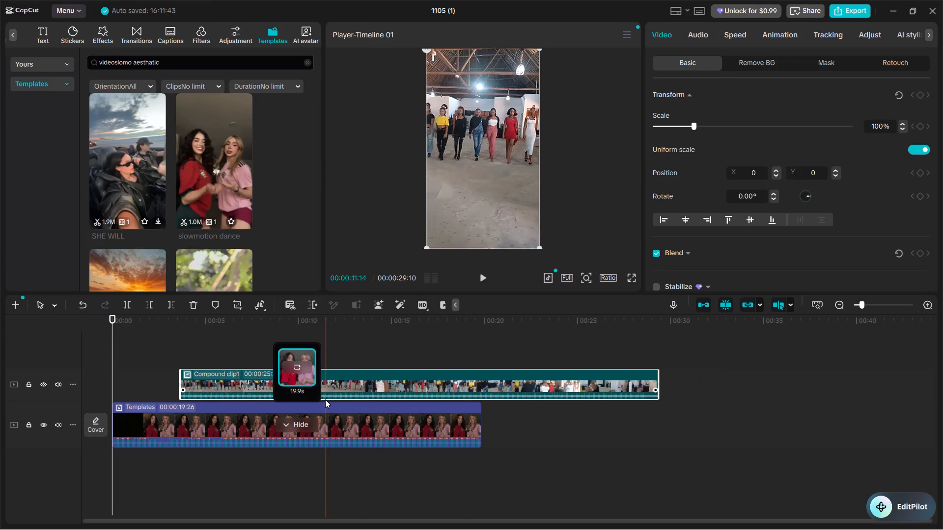
Delete the compound clip from the track above the slowmotion dance template.
{"action": "left_click", "coordinate": [847, 10]}
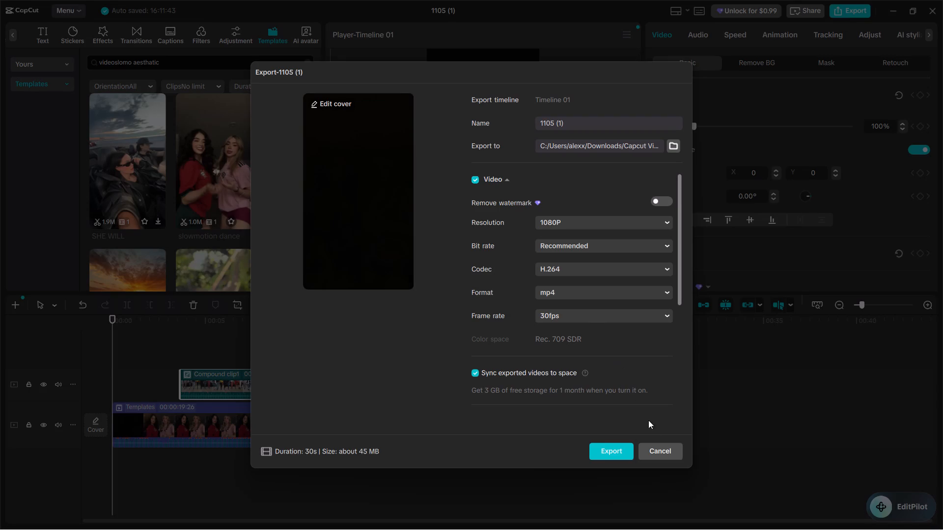
{"action": "left_click", "coordinate": [664, 447]}
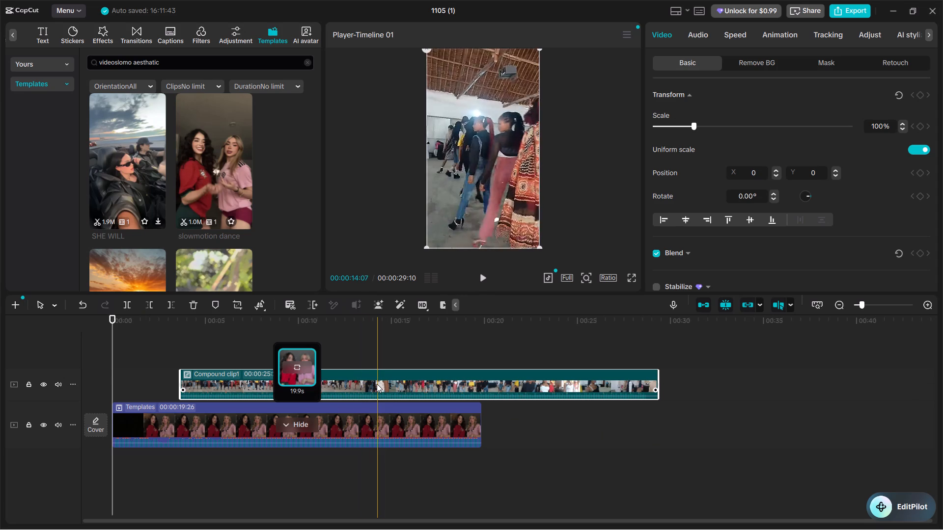
{"action": "key", "text": "Delete"}
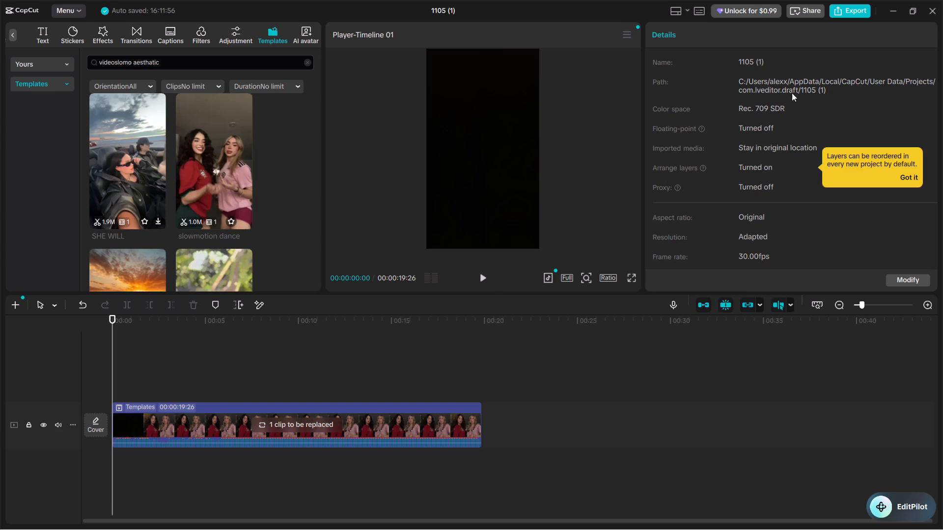
Export the timeline containing only the slowmotion dance template as a video named For Slowmo, without sharing it.
{"action": "left_click", "coordinate": [845, 7]}
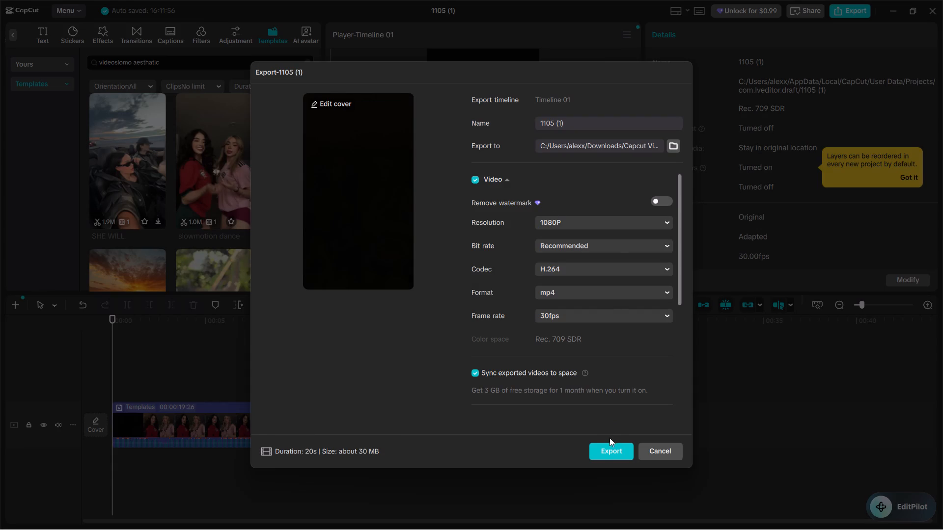
{"action": "left_click_drag", "start_coordinate": [583, 122], "coordinate": [526, 127]}
{"action": "key", "text": "BackSpace"}
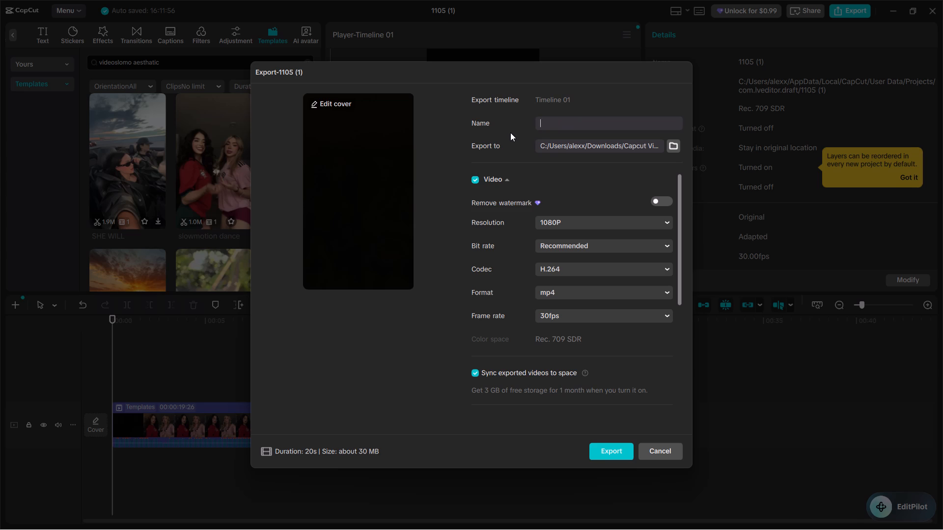
{"action": "type", "text": "Foe"}
{"action": "key", "text": "space"}
{"action": "key", "text": "BackSpace"}
{"action": "key", "text": "BackSpace"}
{"action": "type", "text": "r"}
{"action": "key", "text": "space"}
{"action": "type", "text": "Slo"}
{"action": "type", "text": "mo"}
{"action": "key", "text": "BackSpace"}
{"action": "key", "text": "BackSpace"}
{"action": "key", "text": "w"}
{"action": "type", "text": "mo"}
{"action": "left_click", "coordinate": [602, 449]}
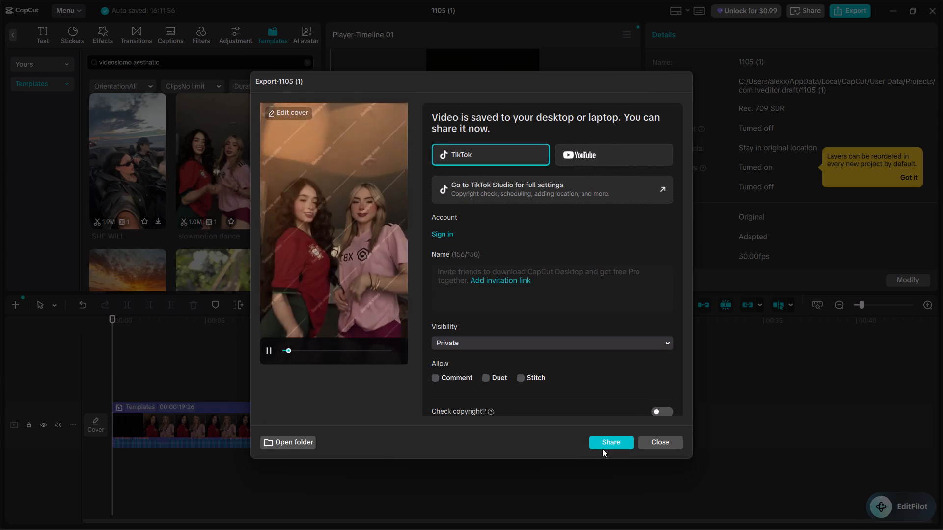
{"action": "left_click", "coordinate": [664, 445]}
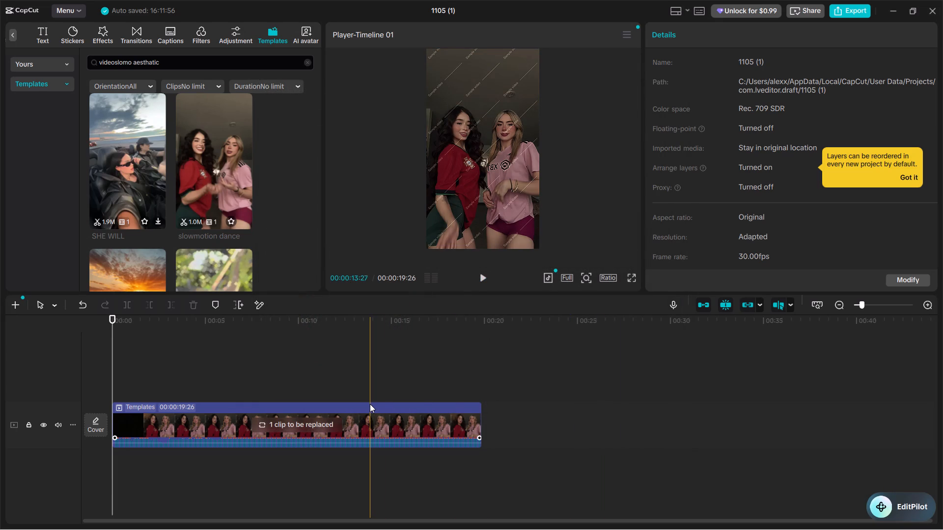
Undo the deletion of the compound clip.
{"action": "key", "text": "ctrl+z"}
Delete the slowmotion dance template from the main track beneath the compound clip.
{"action": "left_click", "coordinate": [353, 424]}
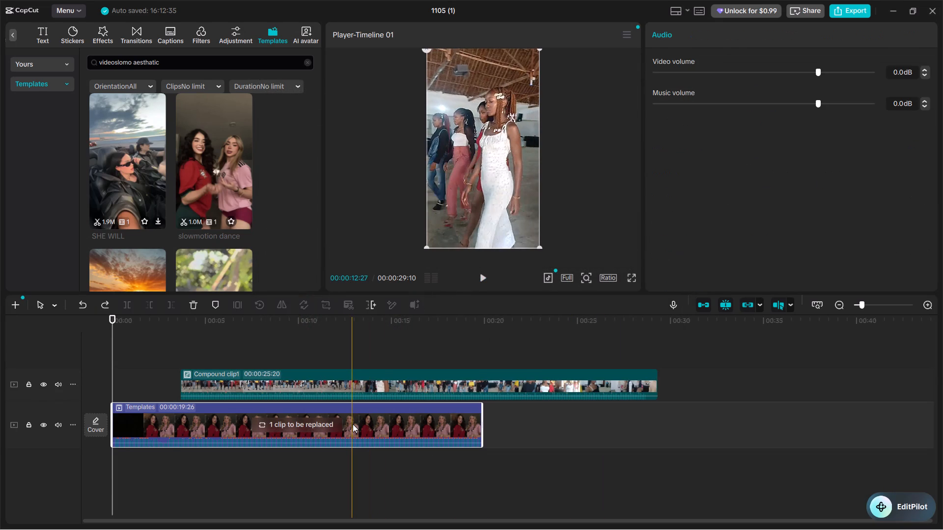
{"action": "key", "text": "Delete"}
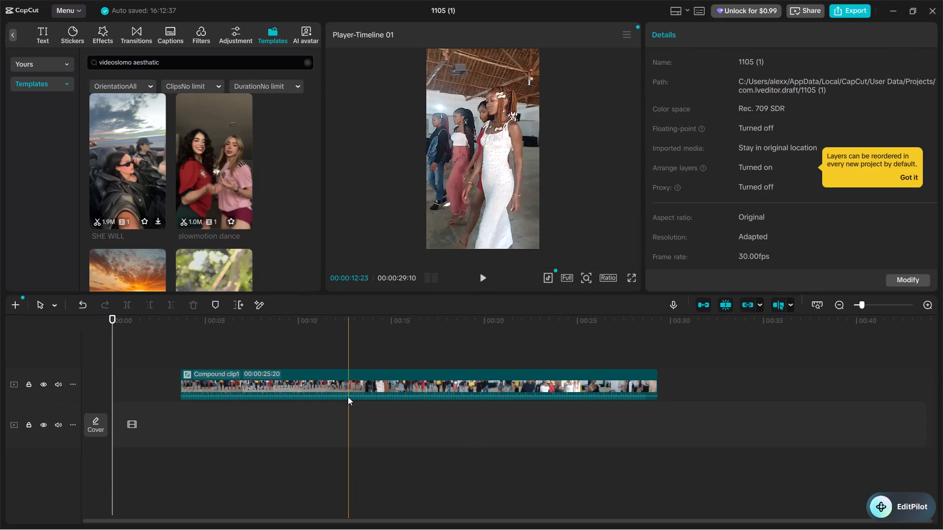
Move the compound clip back along its track so it starts at about 00:00.
{"action": "left_click_drag", "start_coordinate": [301, 377], "coordinate": [215, 372]}
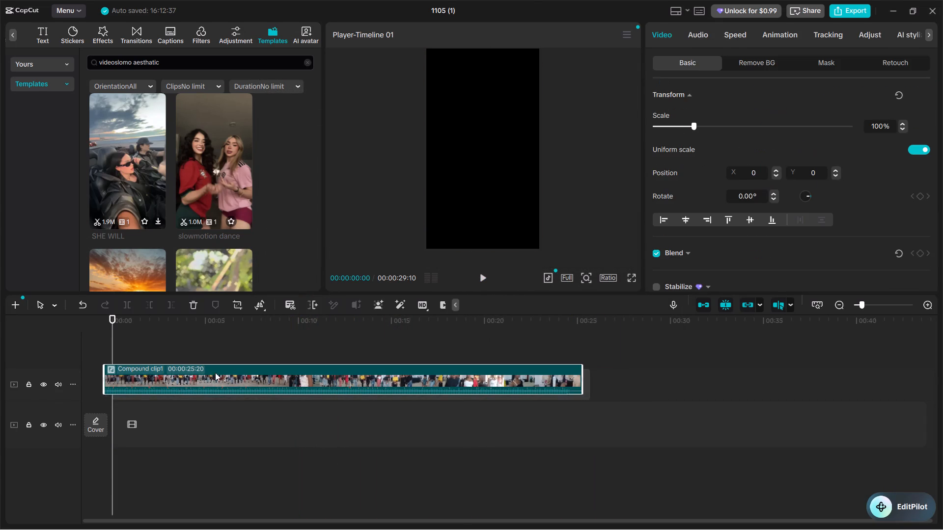
{"action": "left_click_drag", "start_coordinate": [215, 372], "coordinate": [237, 375]}
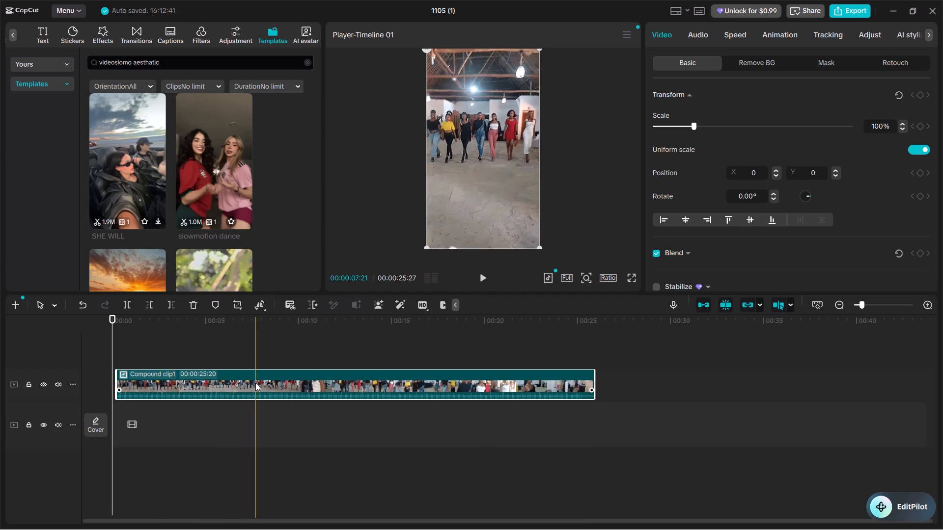
{"action": "left_click", "coordinate": [255, 383]}
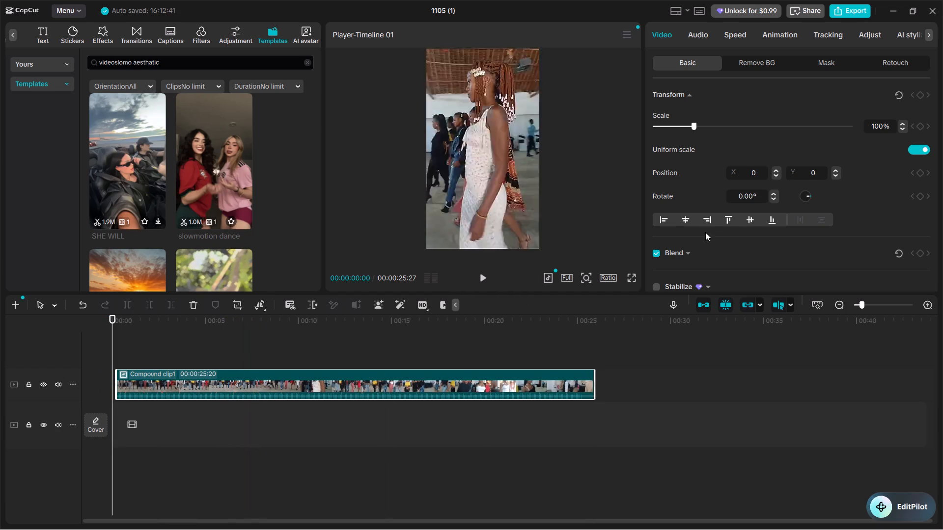
Export the timeline containing only the compound clip as a video named Slowmo, without sharing it.
{"action": "left_click", "coordinate": [846, 5]}
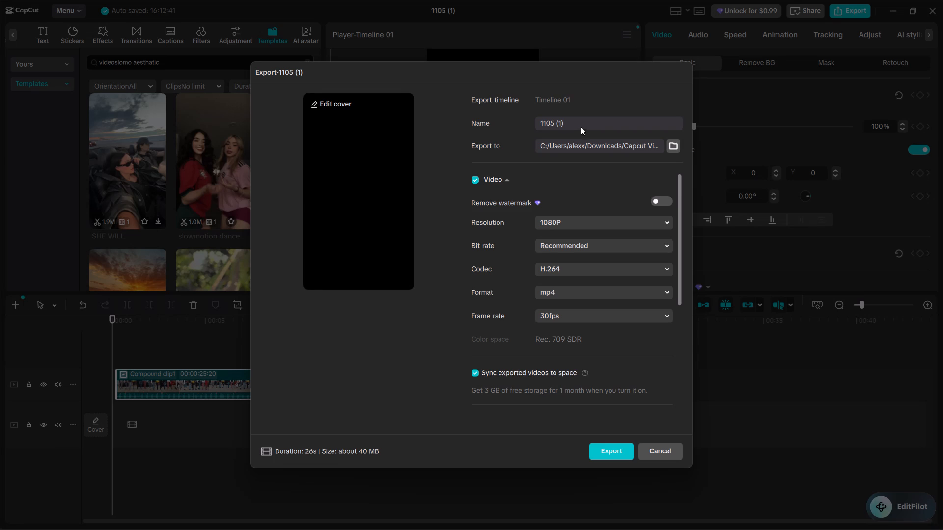
{"action": "left_click", "coordinate": [575, 123]}
{"action": "left_click_drag", "start_coordinate": [575, 123], "coordinate": [513, 129]}
{"action": "key", "text": "BackSpace"}
{"action": "type", "text": "Slomo"}
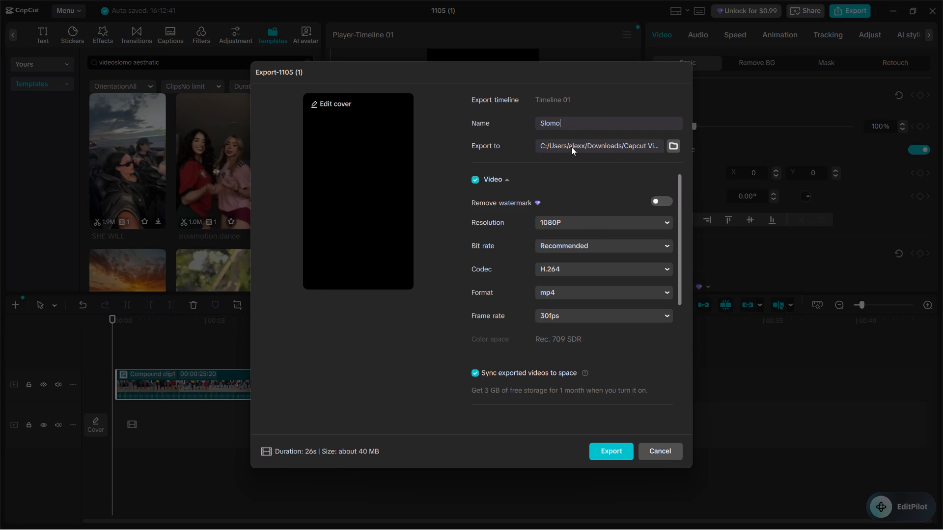
{"action": "left_click", "coordinate": [551, 122]}
{"action": "key", "text": "w"}
{"action": "left_click", "coordinate": [612, 451]}
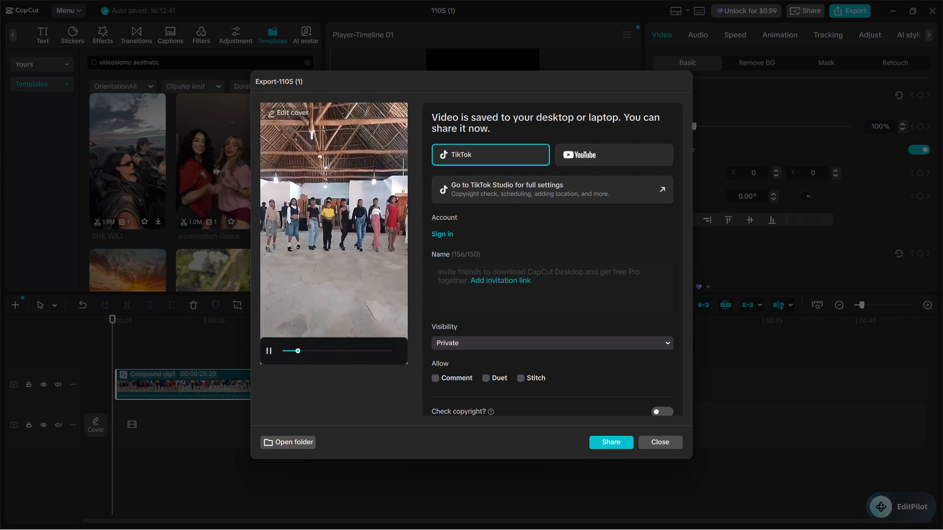
{"action": "left_click", "coordinate": [366, 265]}
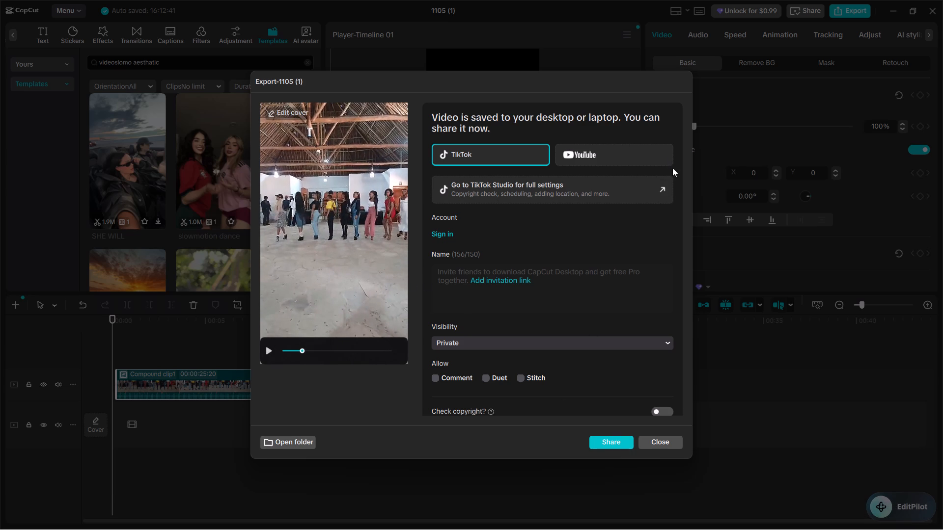
{"action": "left_click", "coordinate": [864, 212]}
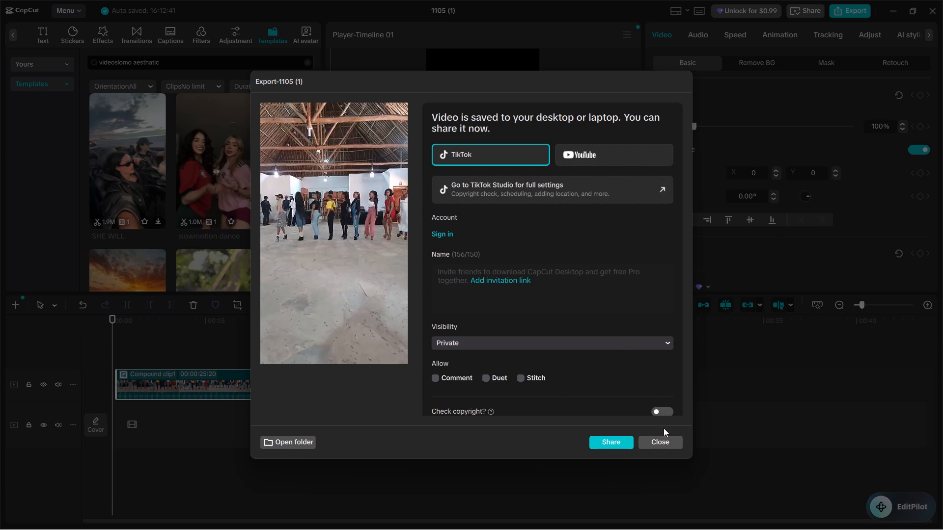
{"action": "left_click", "coordinate": [664, 438]}
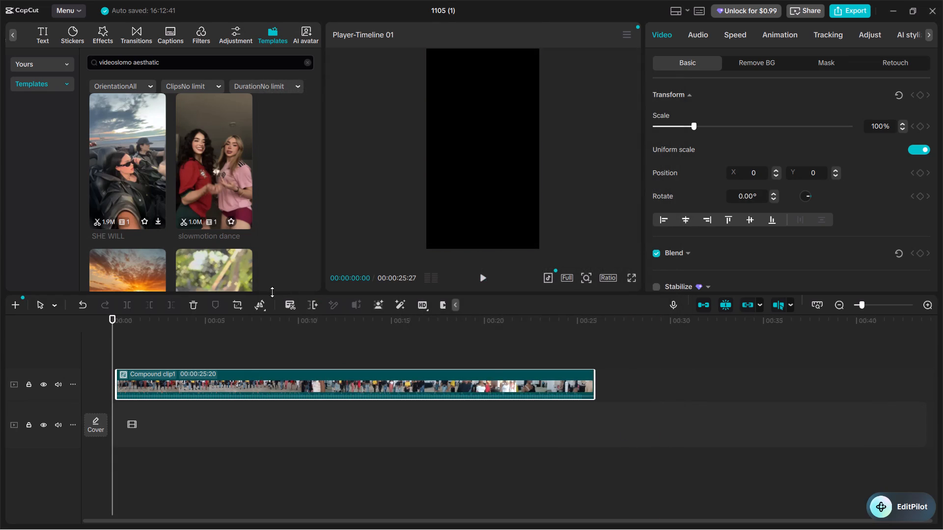
Add the slowmotion dance template to the main track from the videoslomo aesthetic search results.
{"action": "scroll", "coordinate": [266, 283], "scroll_direction": "up", "scroll_amount": 7}
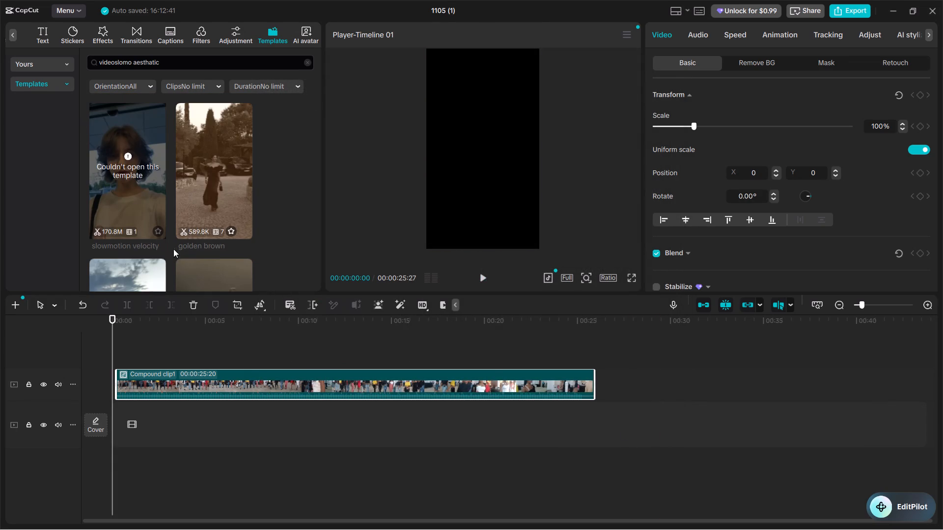
{"action": "scroll", "coordinate": [182, 214], "scroll_direction": "down", "scroll_amount": 1}
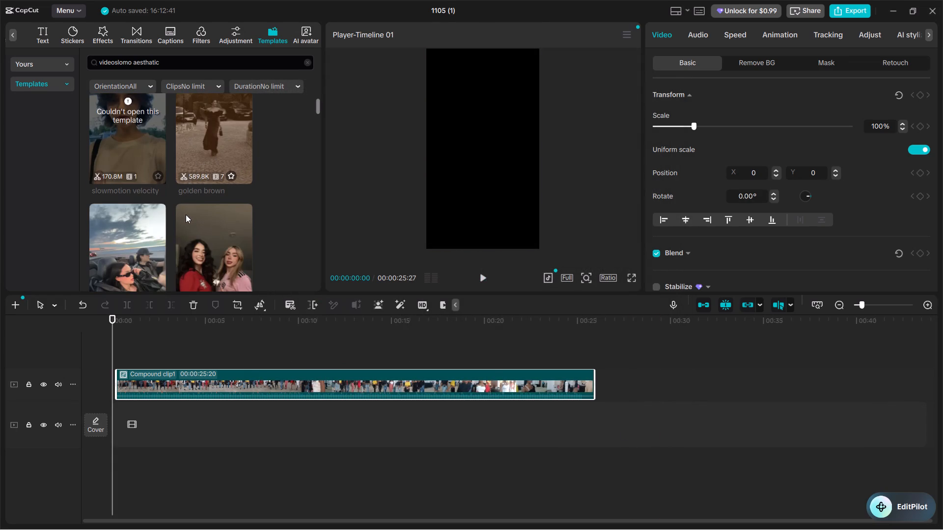
{"action": "scroll", "coordinate": [186, 214], "scroll_direction": "down", "scroll_amount": 1}
{"action": "scroll", "coordinate": [226, 241], "scroll_direction": "down", "scroll_amount": 1}
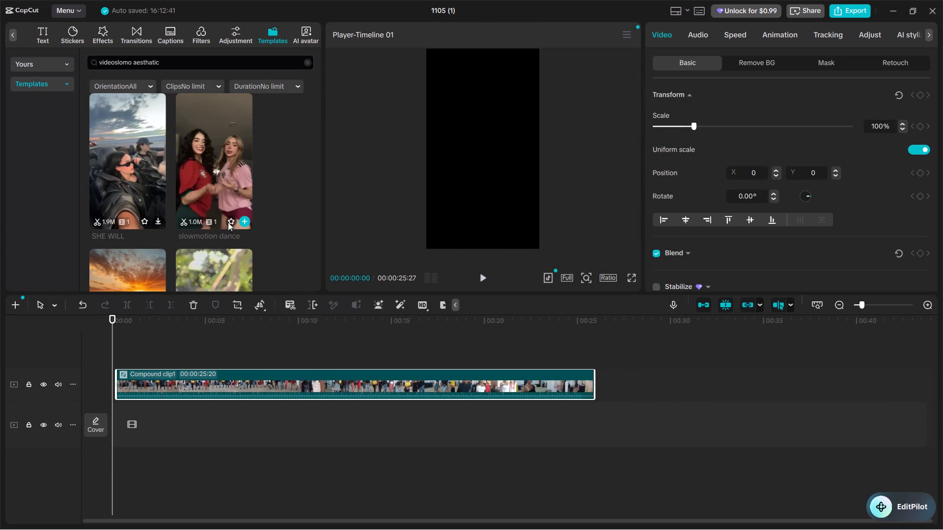
{"action": "left_click", "coordinate": [229, 220]}
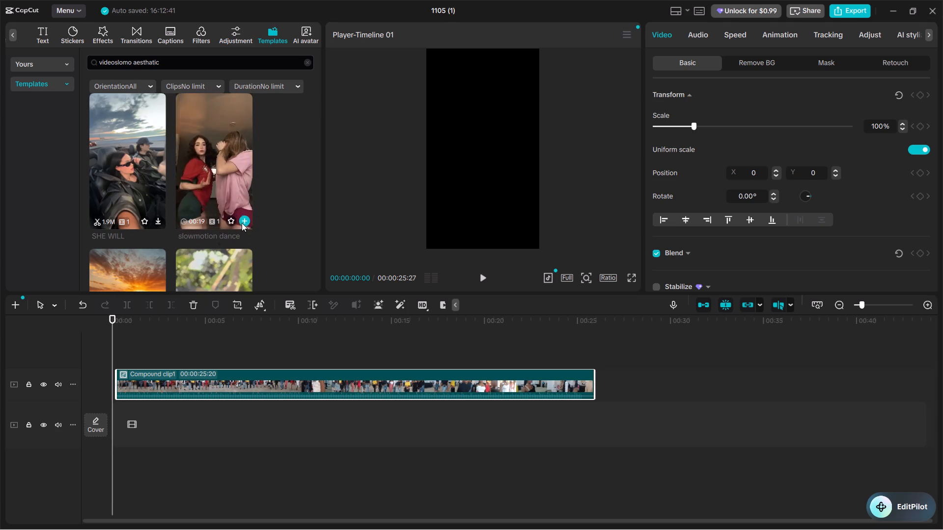
{"action": "left_click", "coordinate": [231, 219]}
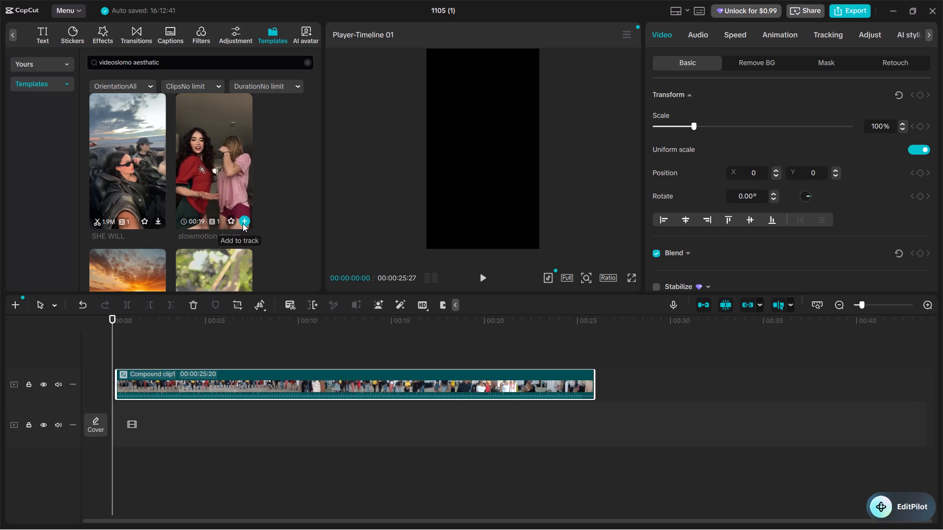
{"action": "left_click", "coordinate": [233, 220]}
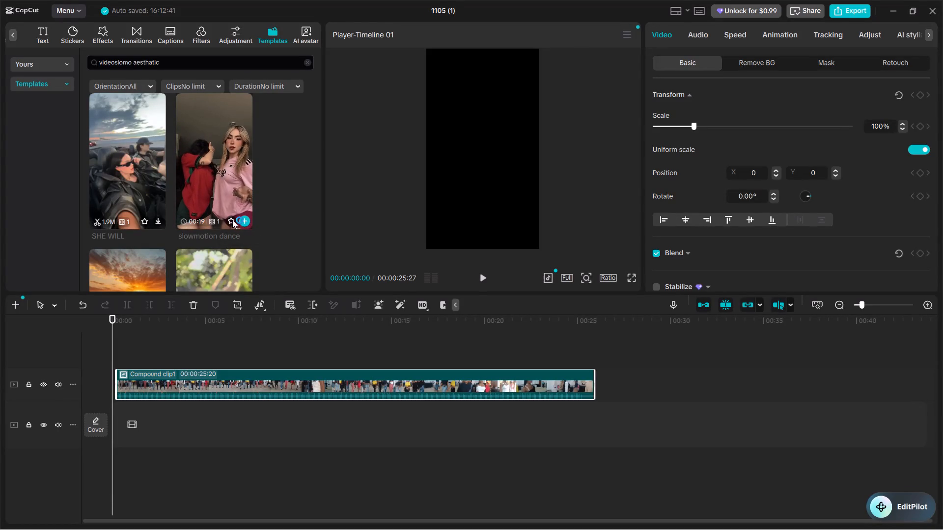
{"action": "left_click", "coordinate": [244, 219]}
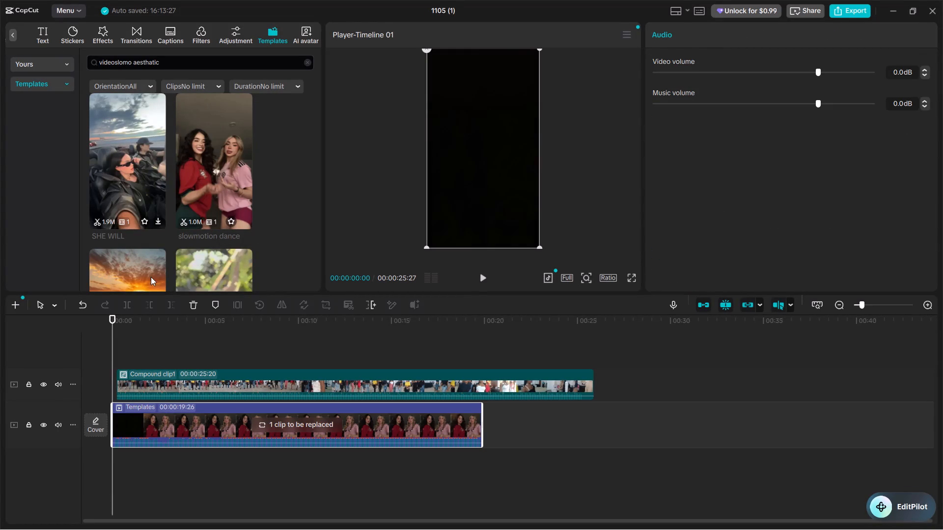
Delete the compound clip from the track above the slowmotion dance template.
{"action": "left_click", "coordinate": [180, 371]}
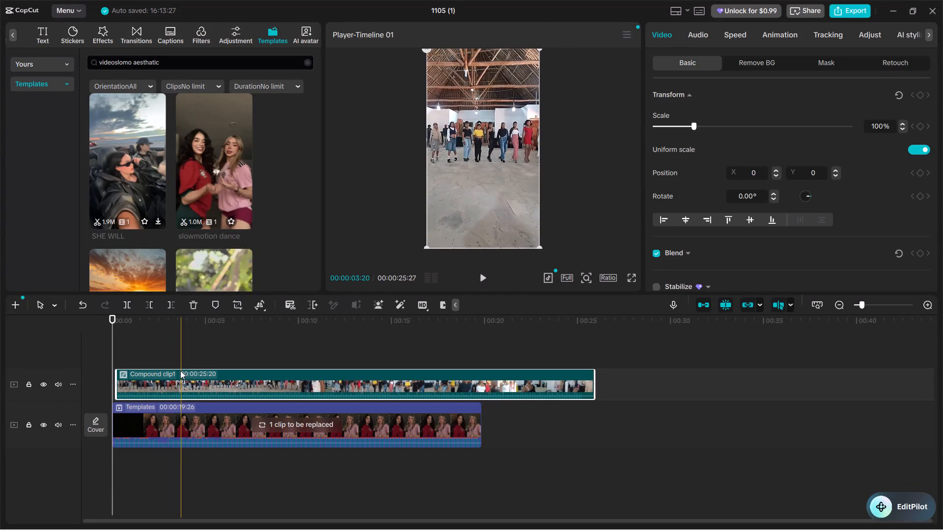
{"action": "key", "text": "Delete"}
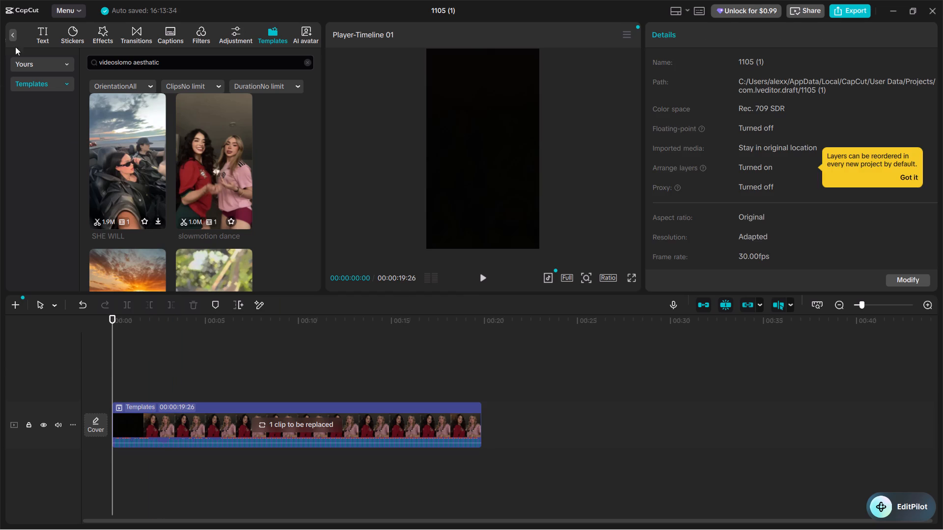
Import the Slowmo video from the Capcut Vid folder in Downloads into the project media.
{"action": "triple_click", "coordinate": [12, 32]}
{"action": "left_click", "coordinate": [12, 32]}
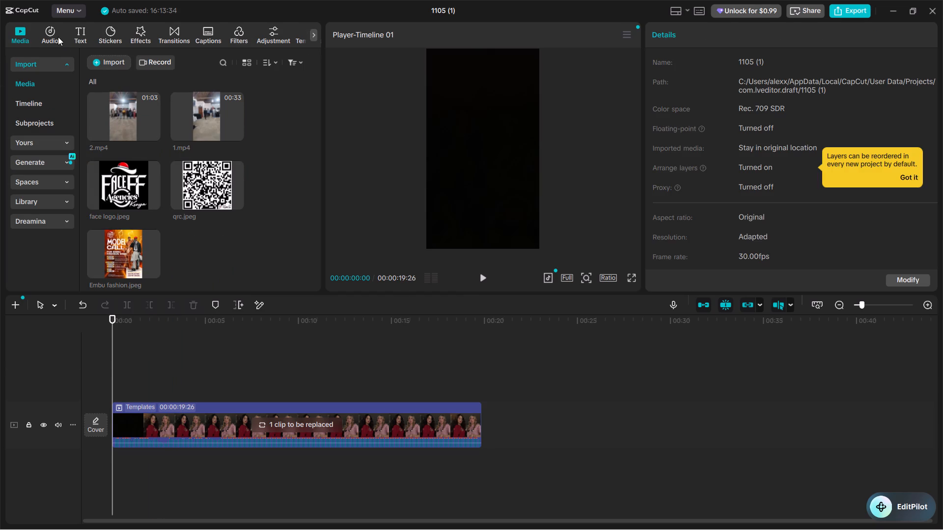
{"action": "left_click", "coordinate": [107, 62]}
{"action": "left_click", "coordinate": [125, 83]}
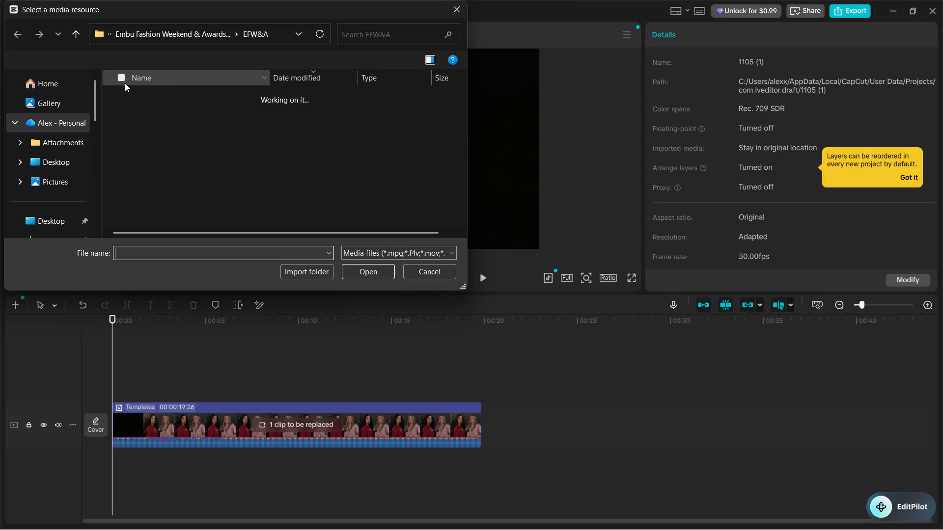
{"action": "scroll", "coordinate": [64, 142], "scroll_direction": "down", "scroll_amount": 2}
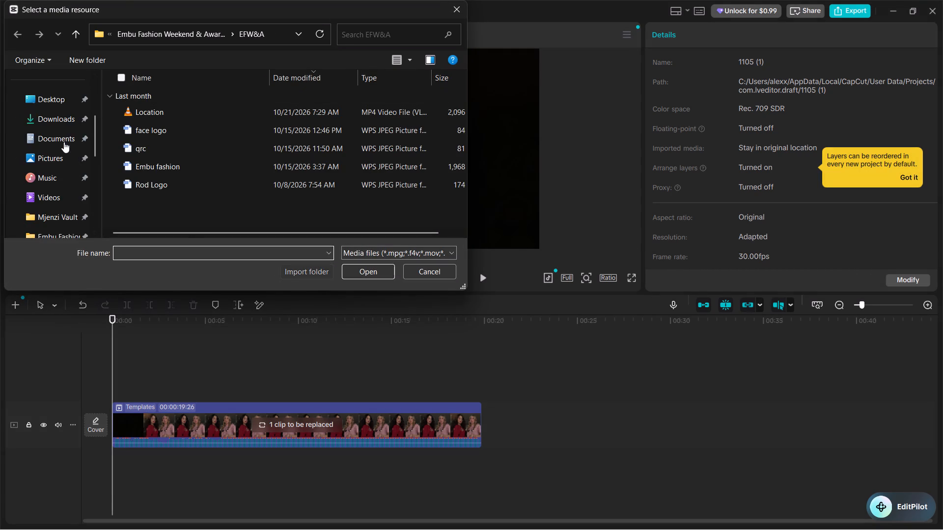
{"action": "left_click", "coordinate": [56, 121]}
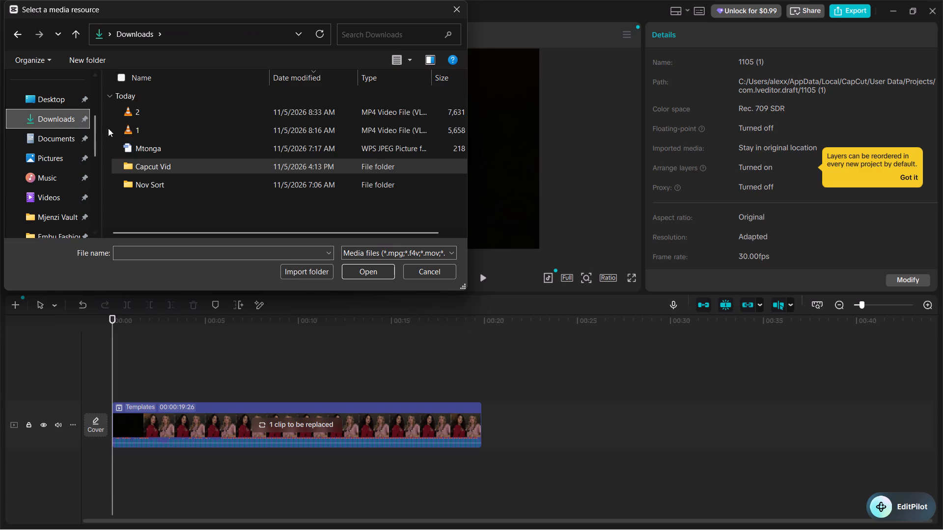
{"action": "scroll", "coordinate": [153, 131], "scroll_direction": "up", "scroll_amount": 4}
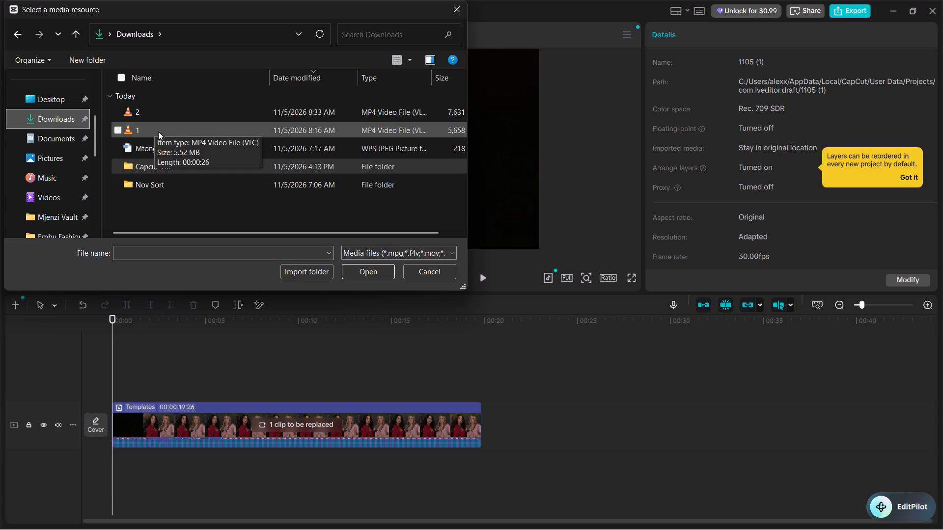
{"action": "double_click", "coordinate": [167, 163]}
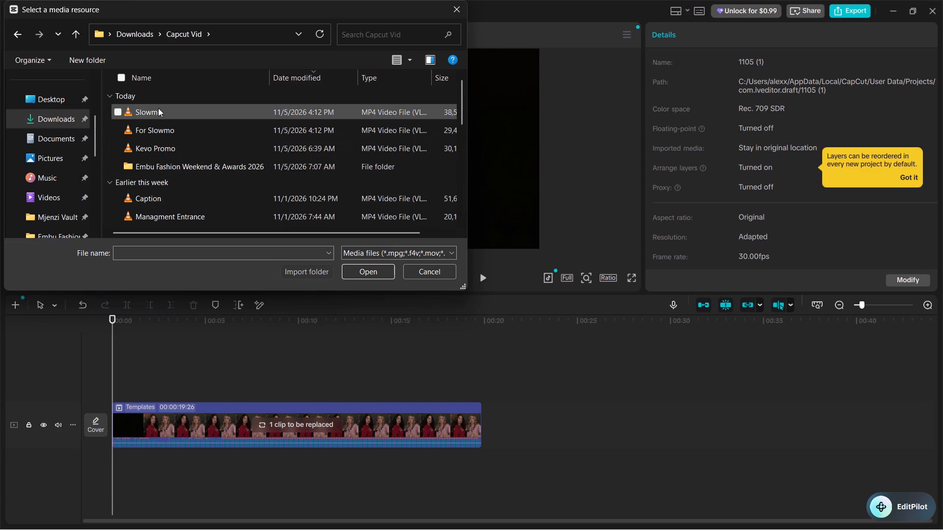
{"action": "left_click", "coordinate": [160, 114]}
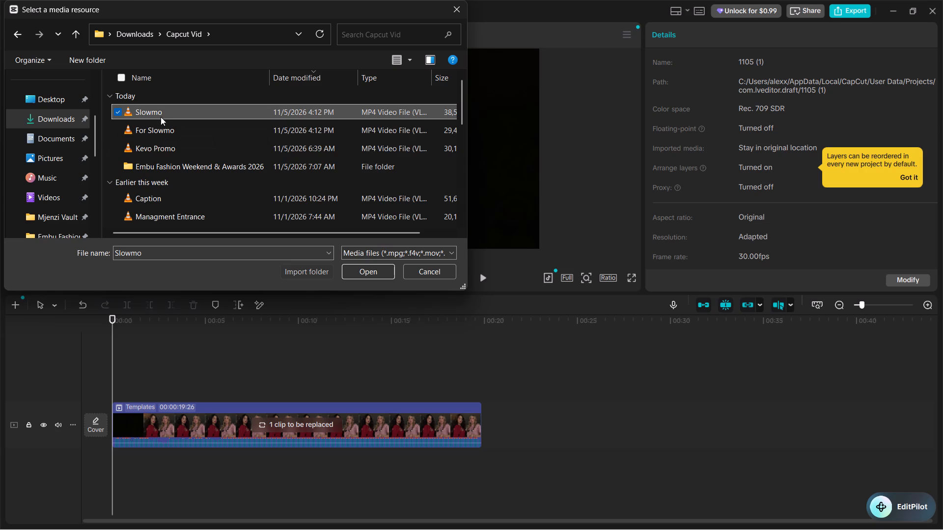
{"action": "left_click", "coordinate": [372, 269]}
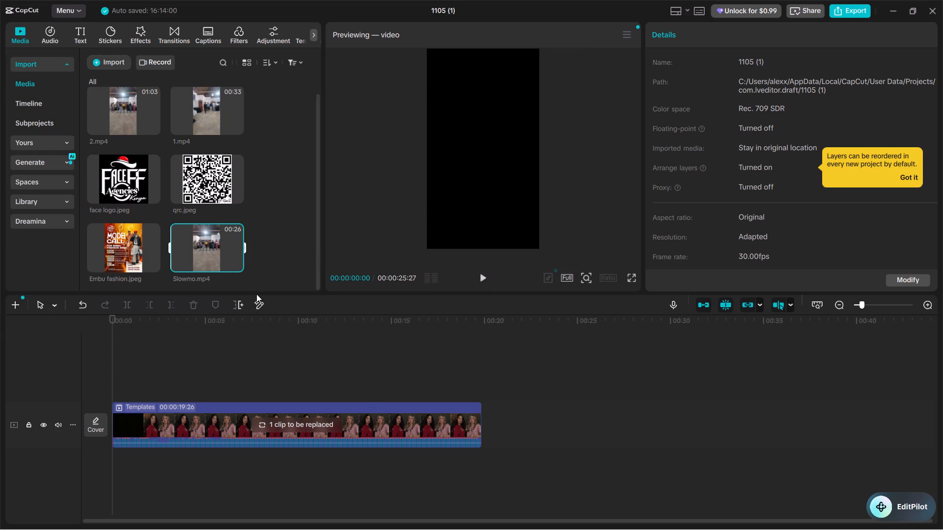
Replace the sample clip in the slowmotion dance template with Slowmo.mp4.
{"action": "left_click", "coordinate": [273, 423]}
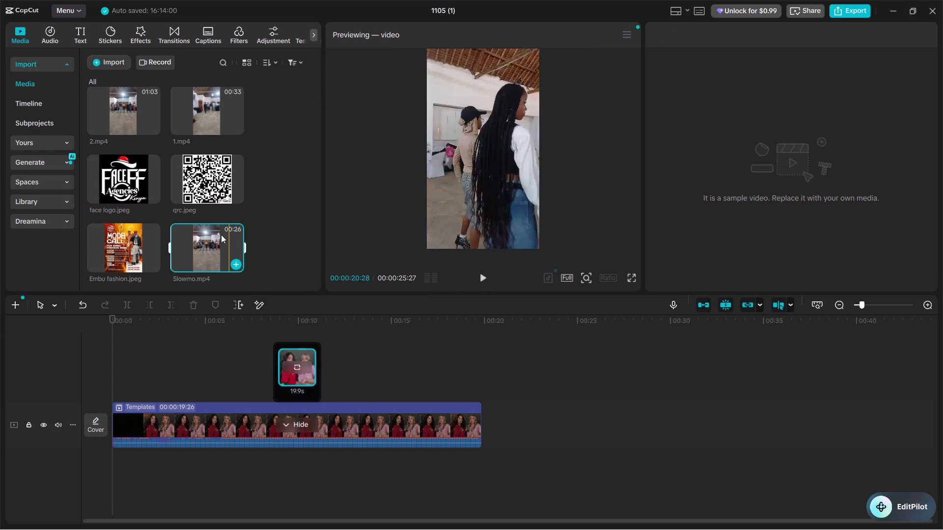
{"action": "left_click_drag", "start_coordinate": [212, 246], "coordinate": [294, 368]}
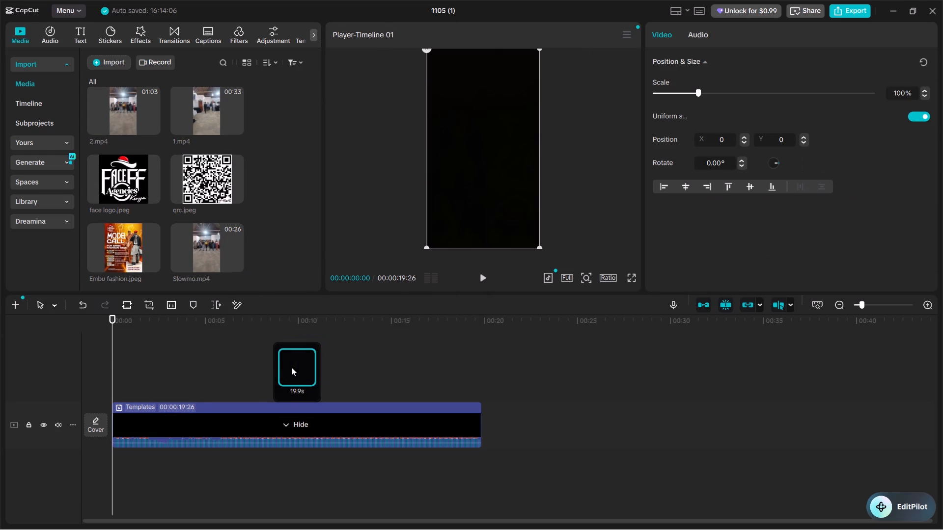
Play the filled template from the start in full screen to review it, and return to the editor.
{"action": "left_click", "coordinate": [486, 275]}
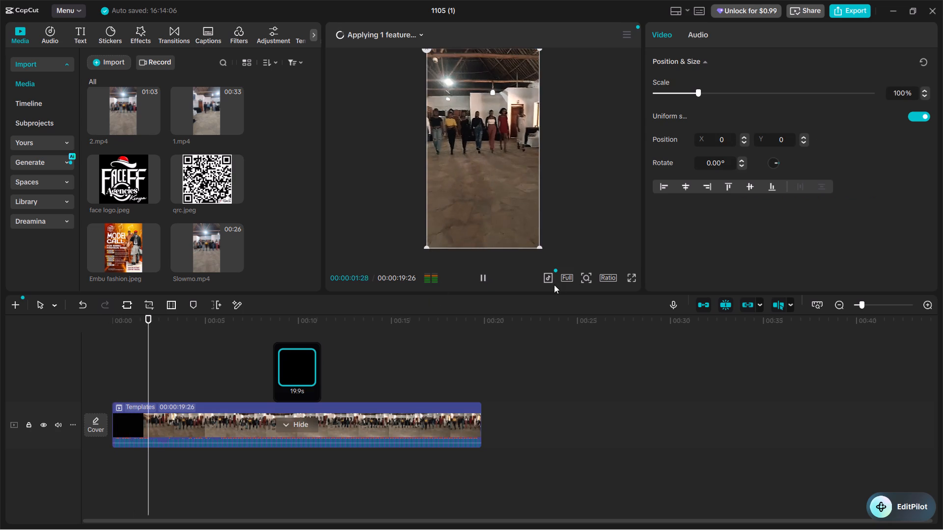
{"action": "left_click", "coordinate": [633, 279]}
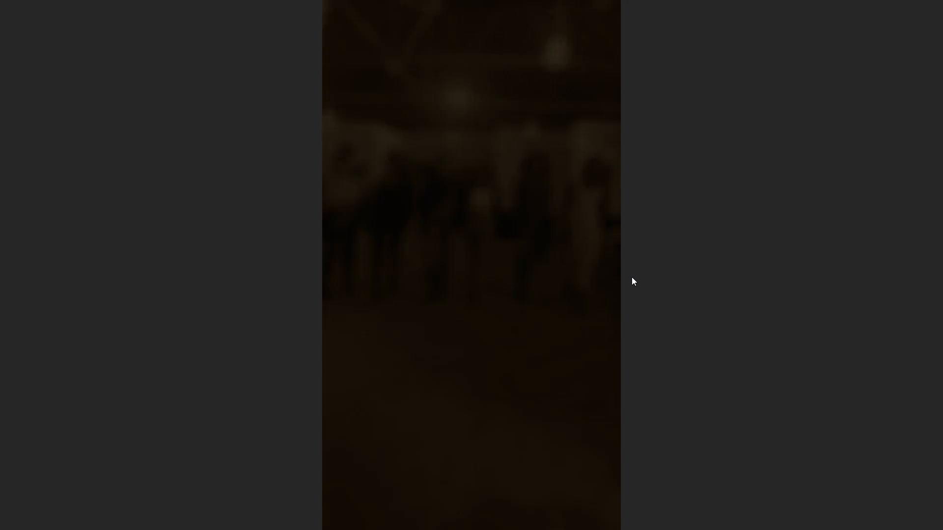
{"action": "key", "text": "Escape"}
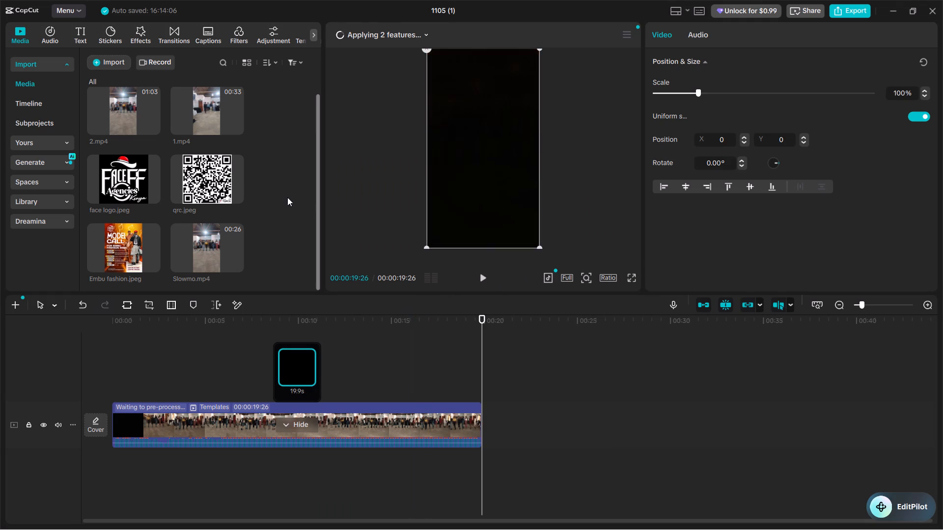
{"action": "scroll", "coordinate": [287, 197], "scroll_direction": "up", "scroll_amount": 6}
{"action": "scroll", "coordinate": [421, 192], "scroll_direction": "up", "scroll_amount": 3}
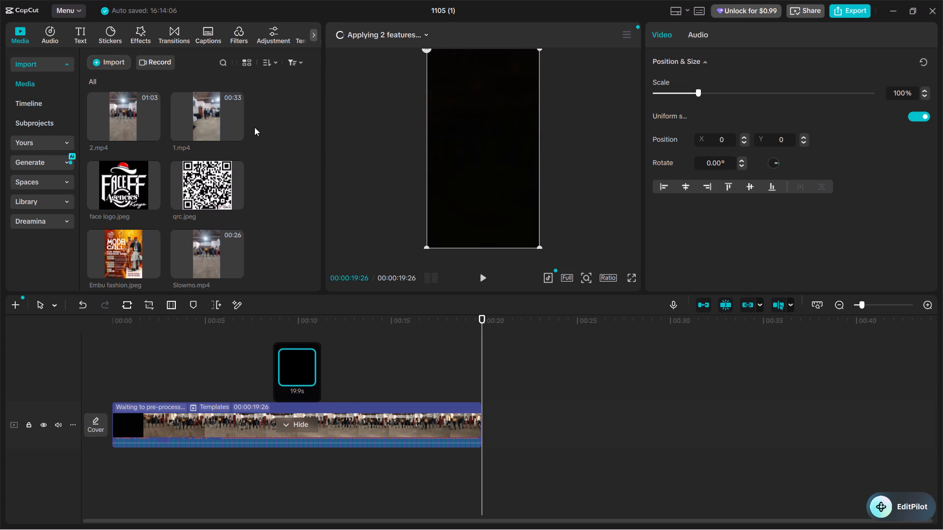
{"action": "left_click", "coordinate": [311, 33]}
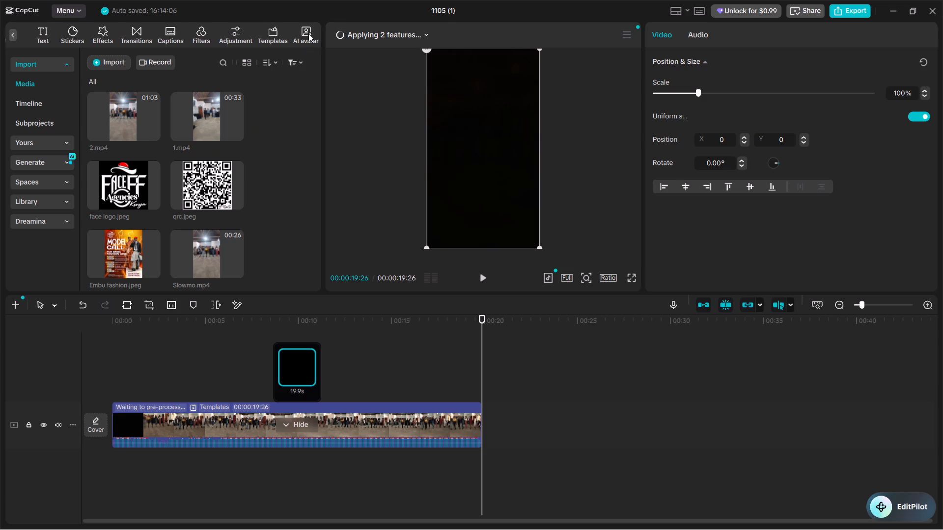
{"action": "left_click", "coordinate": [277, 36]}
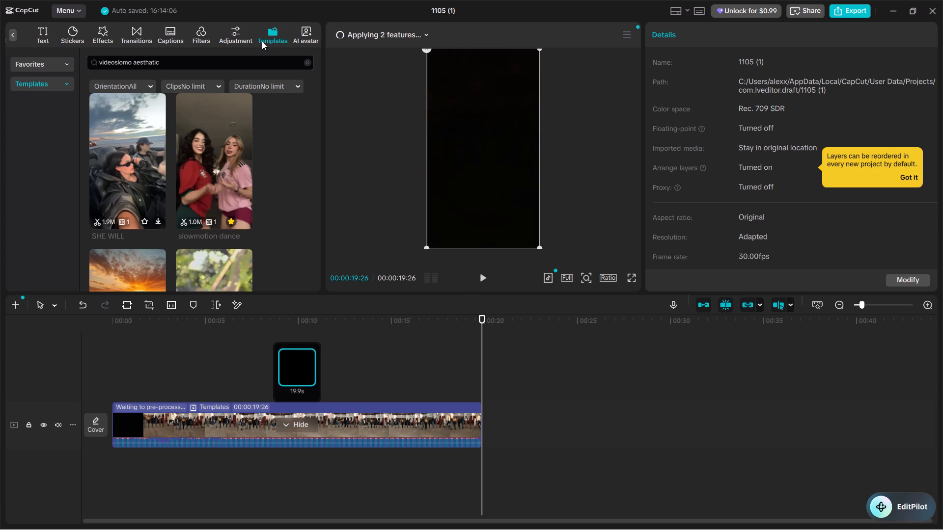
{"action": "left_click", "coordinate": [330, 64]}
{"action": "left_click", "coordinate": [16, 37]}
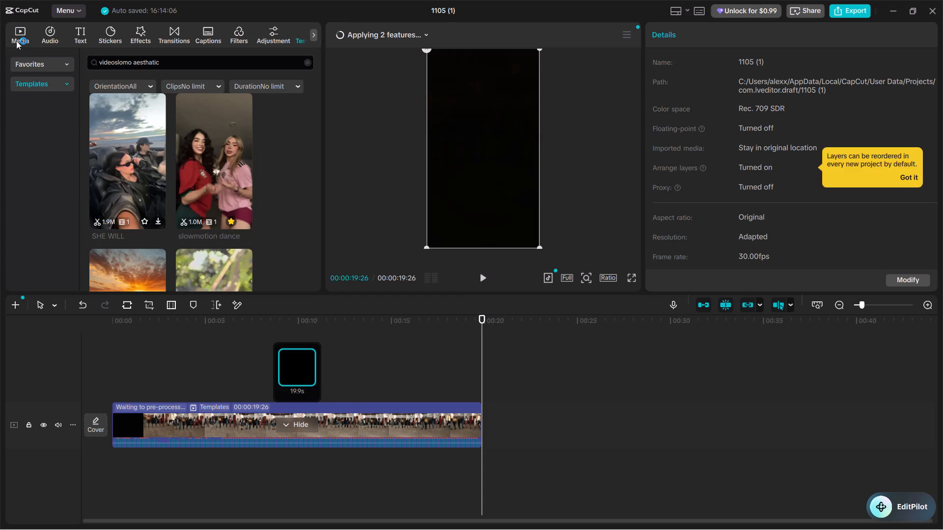
Add the Peach Fuzz 2 filter from the featured filters and place it above the template, starting at 00:00.
{"action": "left_click", "coordinate": [242, 37]}
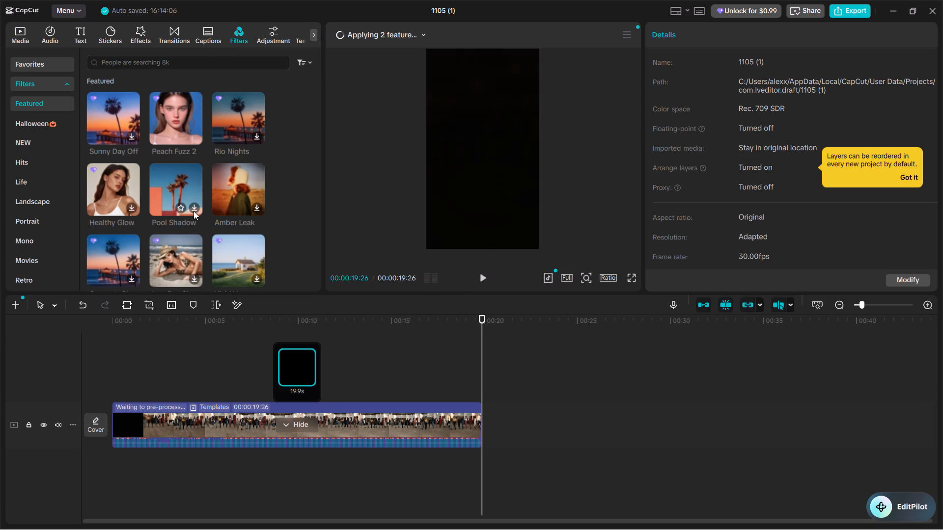
{"action": "left_click", "coordinate": [175, 112]}
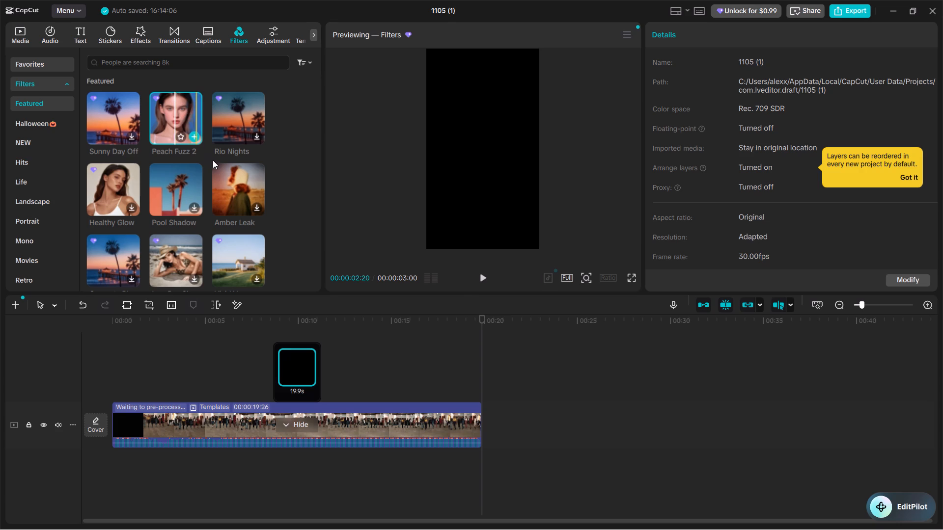
{"action": "left_click", "coordinate": [194, 137]}
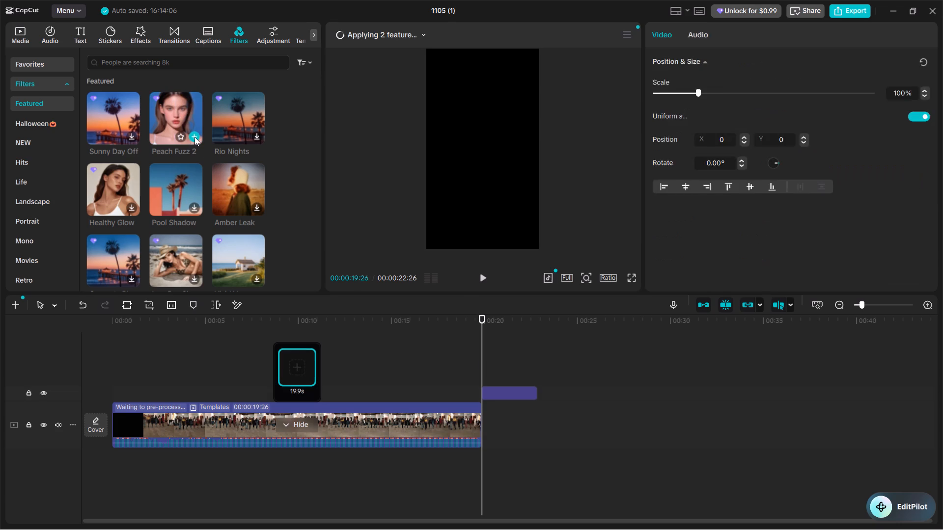
{"action": "left_click_drag", "start_coordinate": [507, 393], "coordinate": [278, 355]}
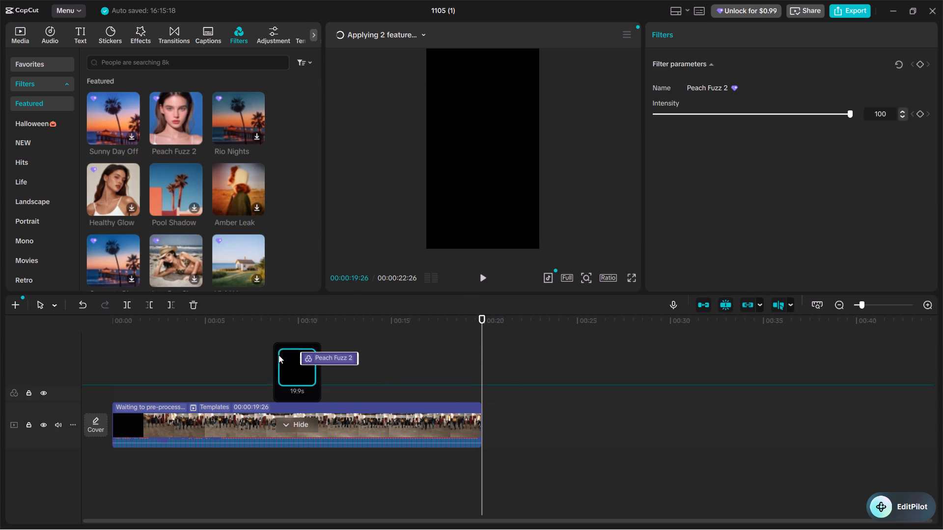
{"action": "left_click_drag", "start_coordinate": [278, 355], "coordinate": [146, 418]}
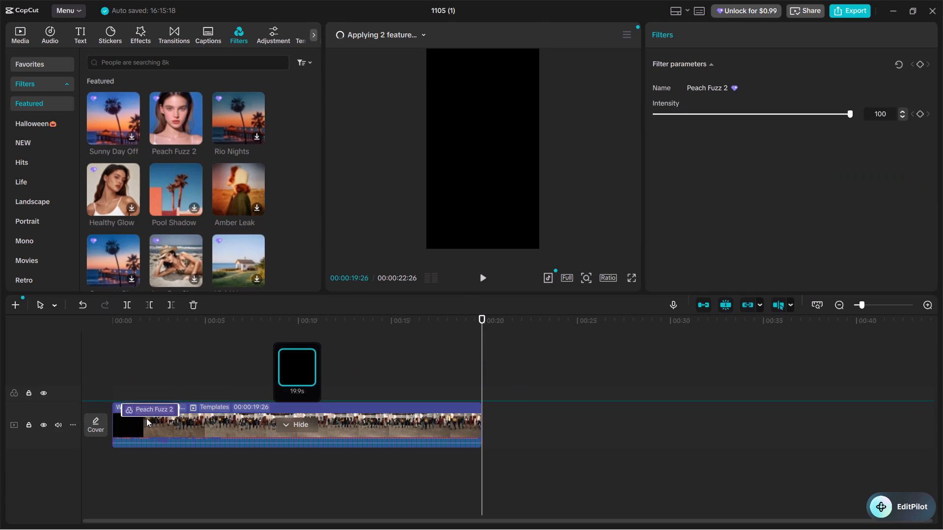
{"action": "left_click_drag", "start_coordinate": [146, 418], "coordinate": [123, 341]}
{"action": "left_click_drag", "start_coordinate": [123, 341], "coordinate": [114, 360]}
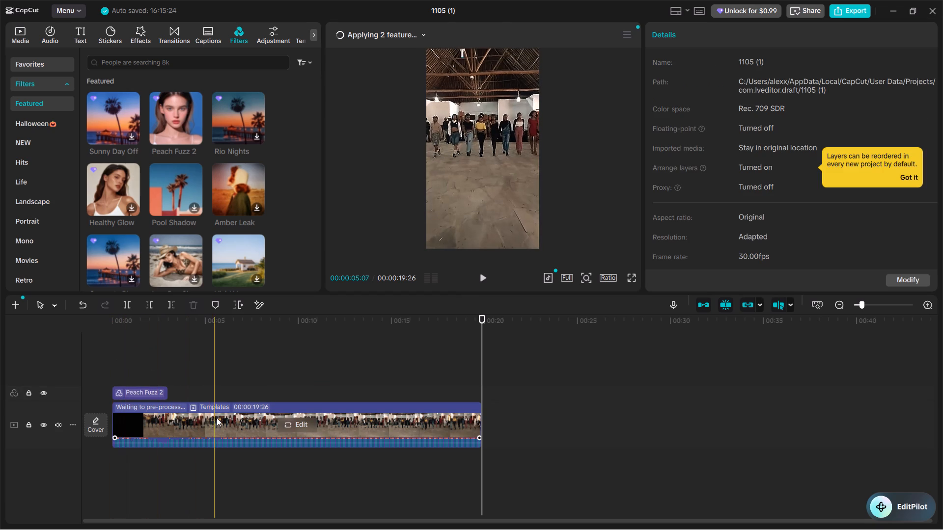
Extend the Peach Fuzz 2 filter to the end of the template at 00:00:19:26.
{"action": "left_click", "coordinate": [240, 424]}
{"action": "left_click", "coordinate": [305, 425]}
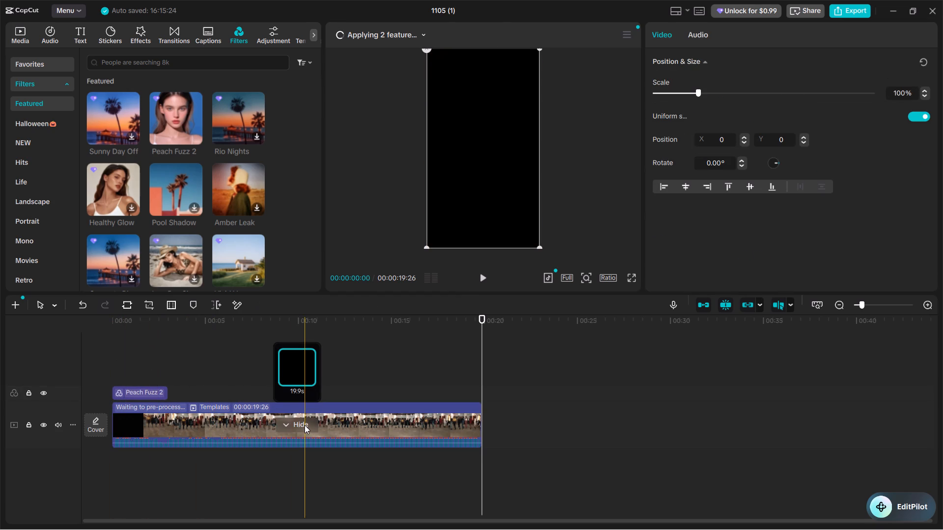
{"action": "left_click", "coordinate": [141, 388]}
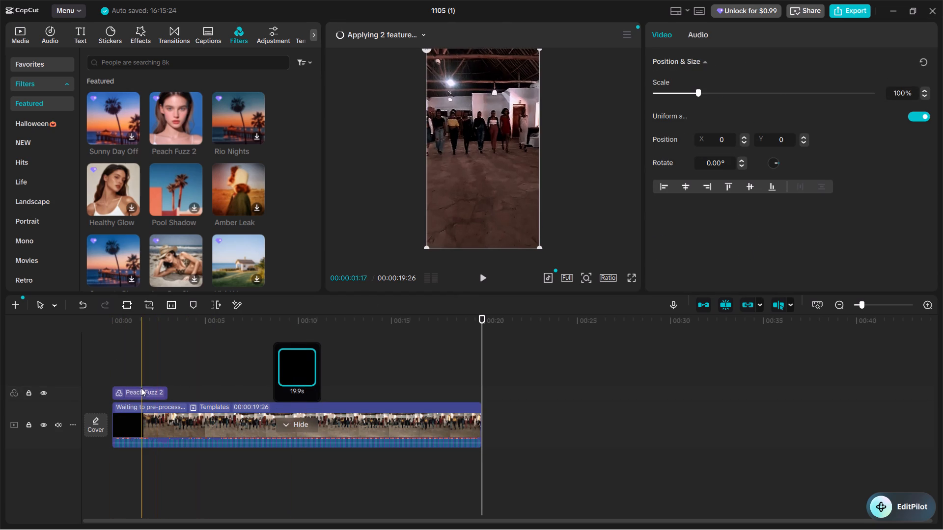
{"action": "left_click_drag", "start_coordinate": [167, 394], "coordinate": [475, 397]}
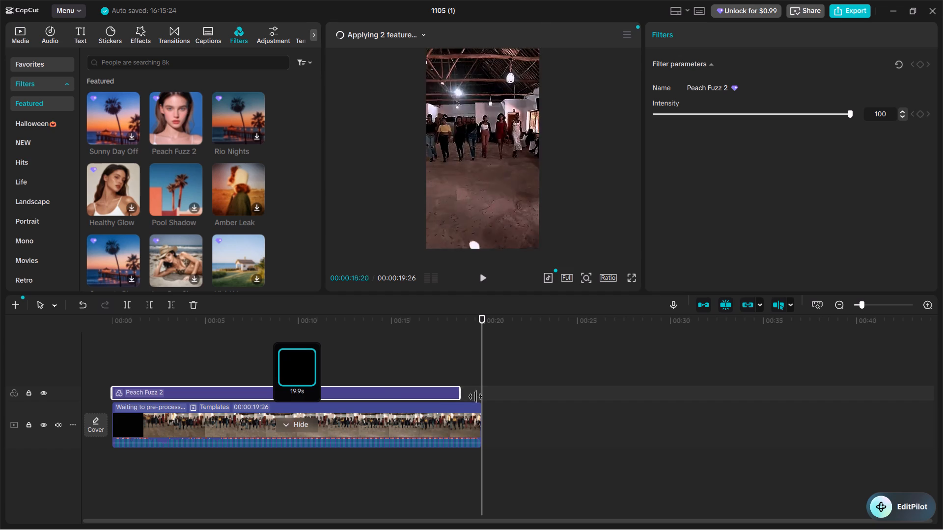
{"action": "left_click_drag", "start_coordinate": [475, 397], "coordinate": [479, 396]}
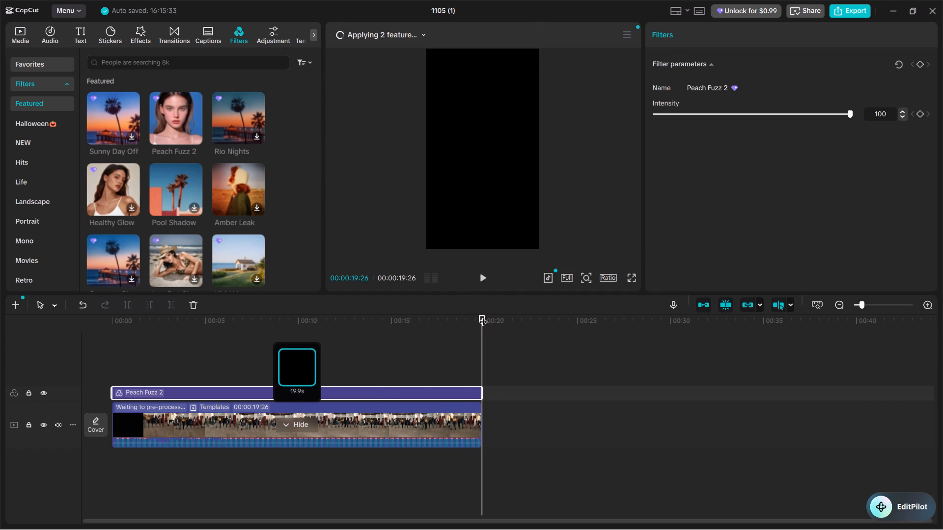
Play the filtered template from the start in full screen, and scrub back to about 00:00:14:21 to review it.
{"action": "left_click_drag", "start_coordinate": [483, 316], "coordinate": [99, 345]}
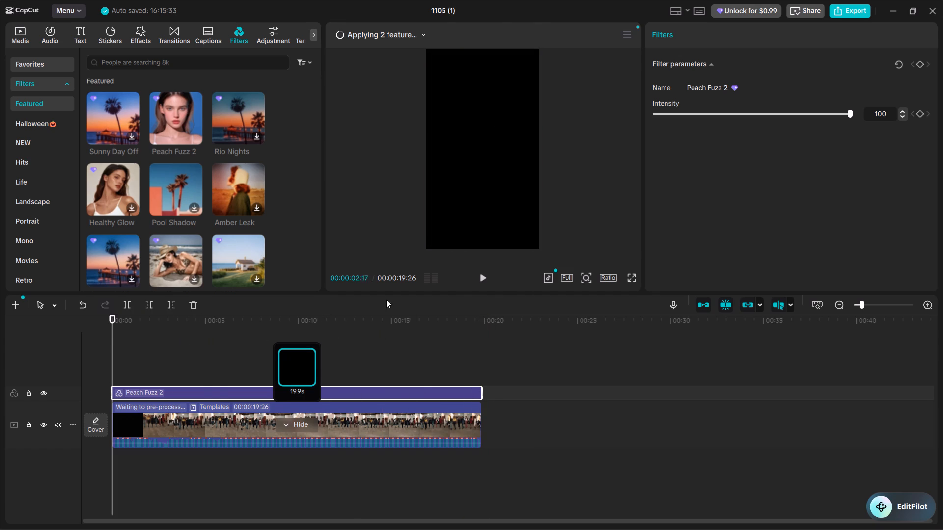
{"action": "left_click", "coordinate": [480, 276]}
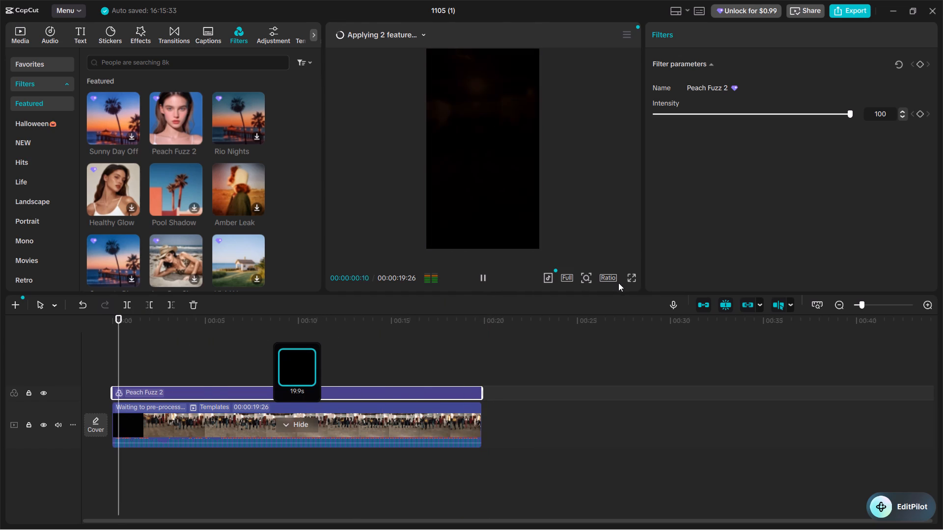
{"action": "left_click", "coordinate": [633, 278]}
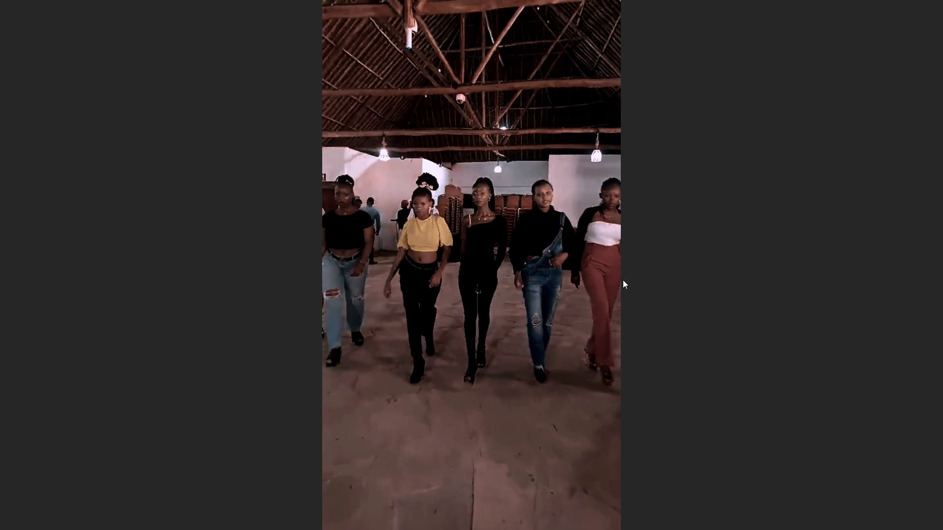
{"action": "key", "text": "Escape"}
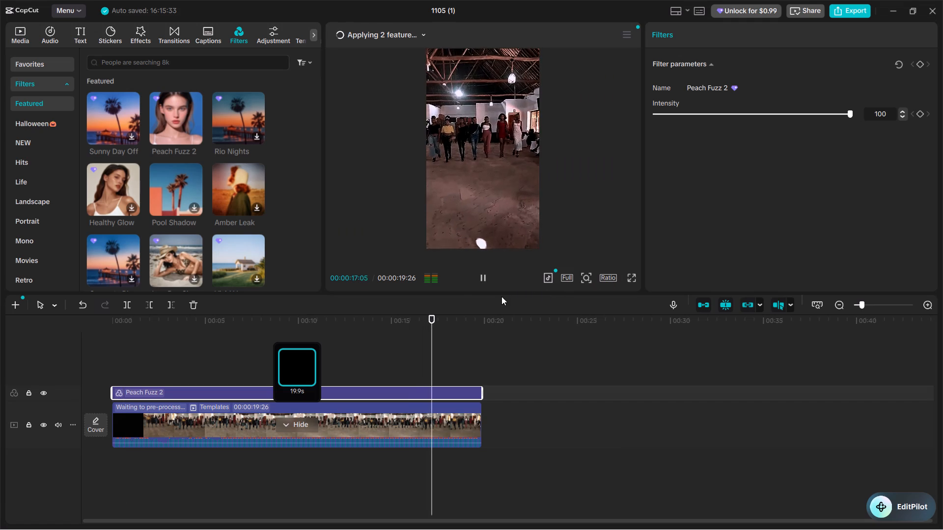
{"action": "left_click_drag", "start_coordinate": [449, 320], "coordinate": [386, 322]}
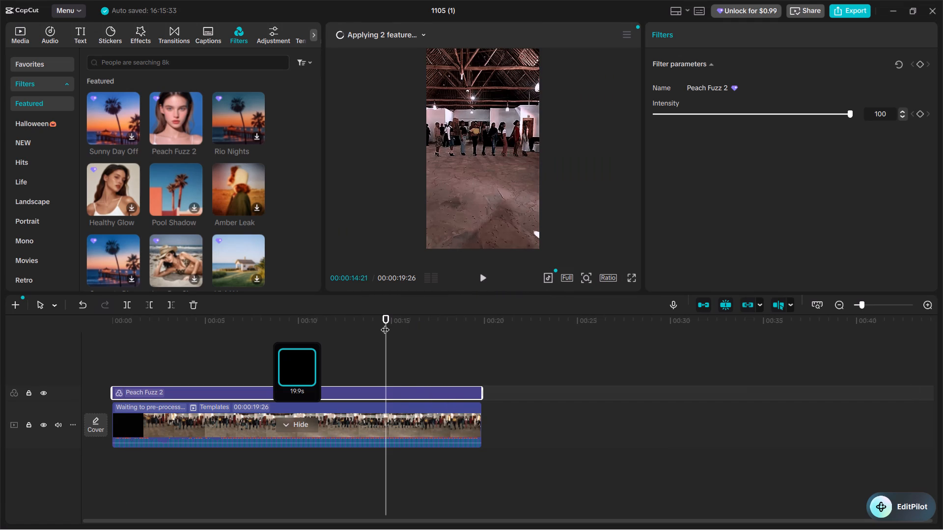
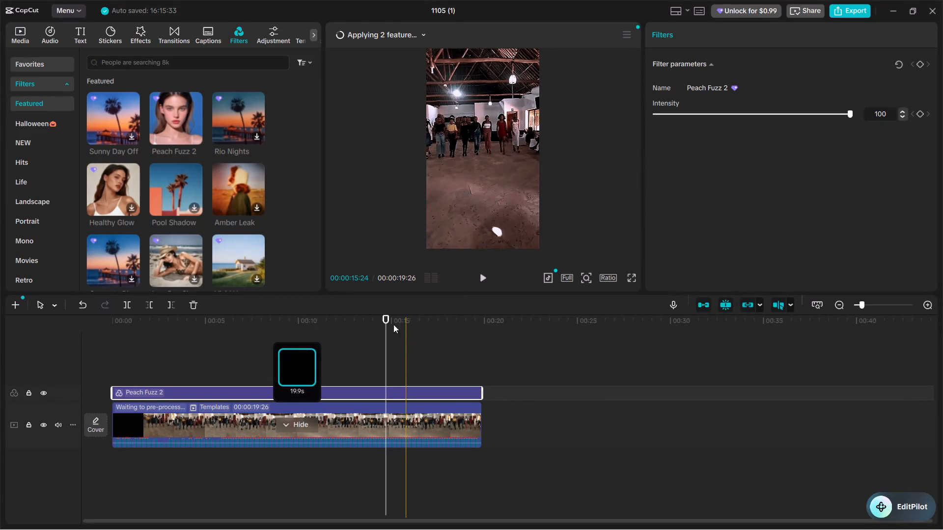
Compare the template with the Peach Fuzz 2 filter track hidden and shown, leaving the track shown.
{"action": "left_click", "coordinate": [43, 391]}
{"action": "left_click", "coordinate": [43, 391]}
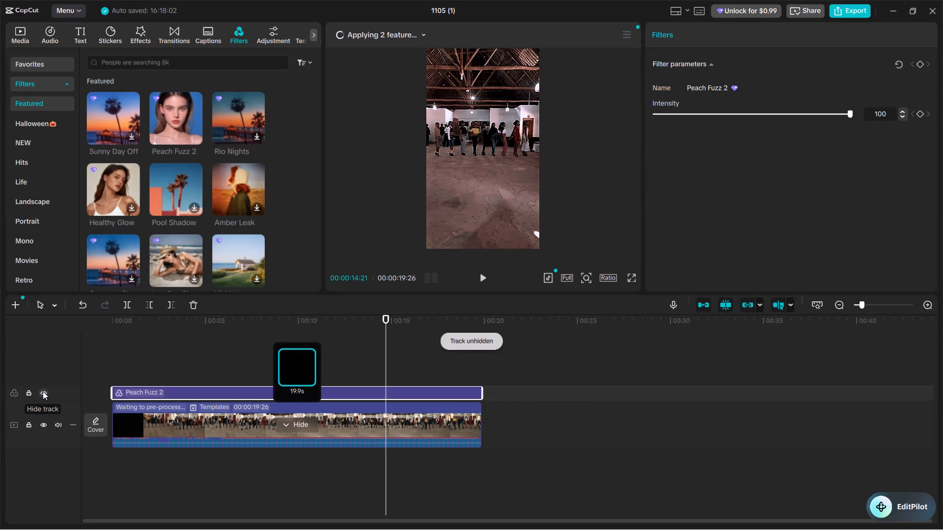
{"action": "left_click", "coordinate": [43, 391]}
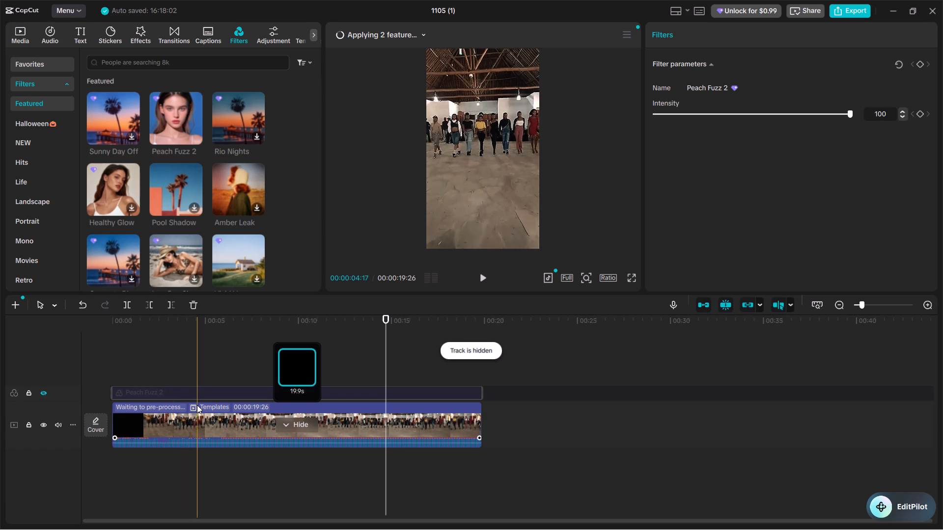
{"action": "left_click", "coordinate": [222, 407]}
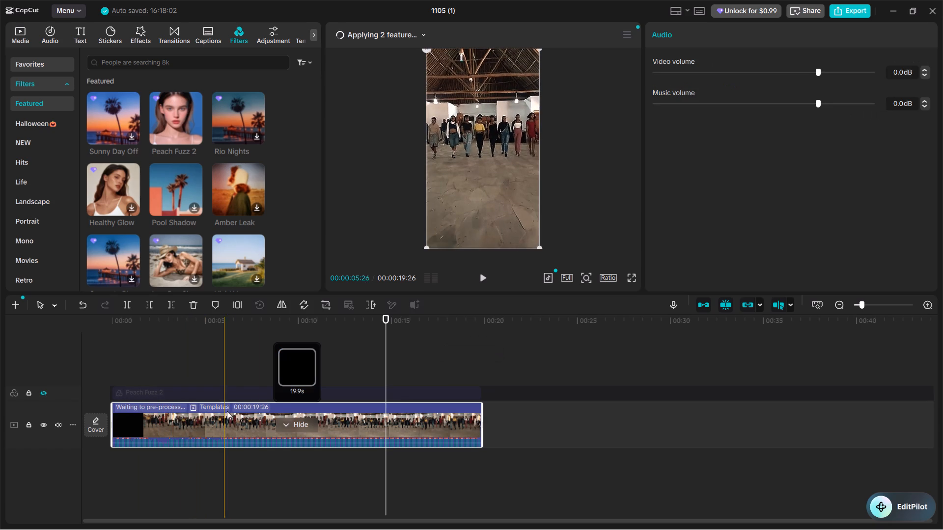
{"action": "scroll", "coordinate": [276, 383], "scroll_direction": "up", "scroll_amount": 3}
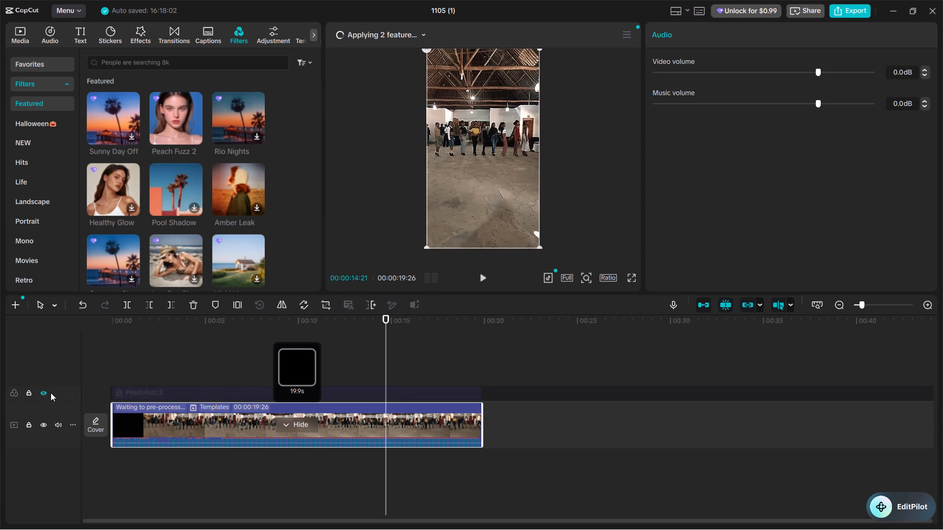
{"action": "left_click", "coordinate": [46, 392]}
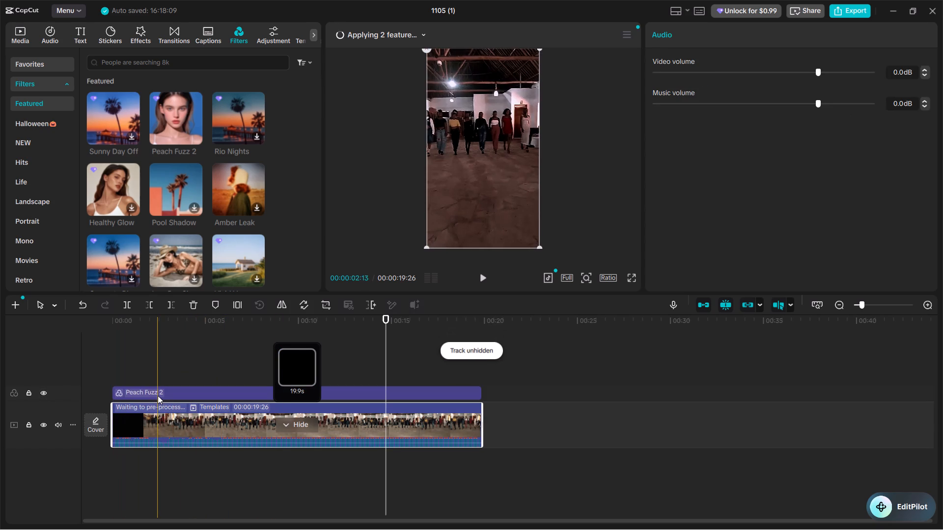
Delete the Peach Fuzz 2 filter from the timeline.
{"action": "left_click", "coordinate": [158, 396]}
{"action": "key", "text": "Delete"}
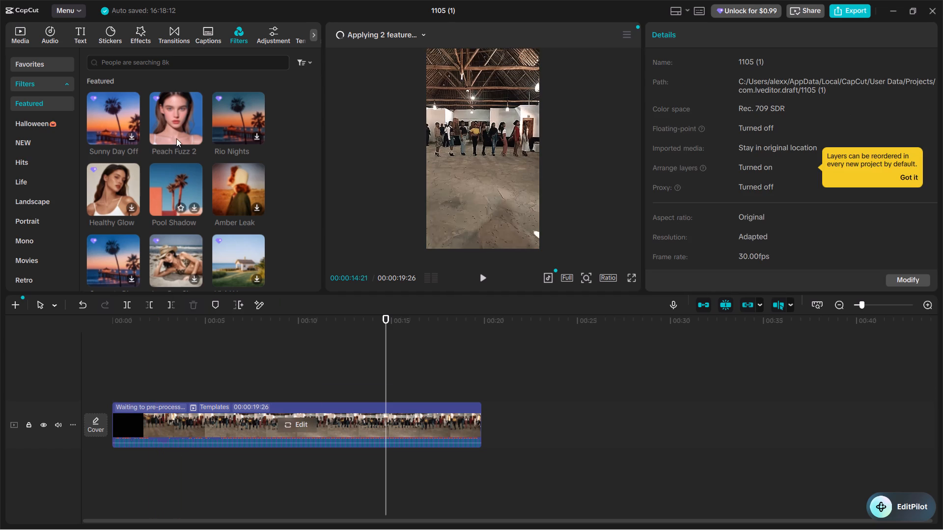
Search the filters for glow, add the Glow filter, and place it above the template, starting at 00:00.
{"action": "scroll", "coordinate": [162, 98], "scroll_direction": "up", "scroll_amount": 2}
{"action": "left_click", "coordinate": [152, 63]}
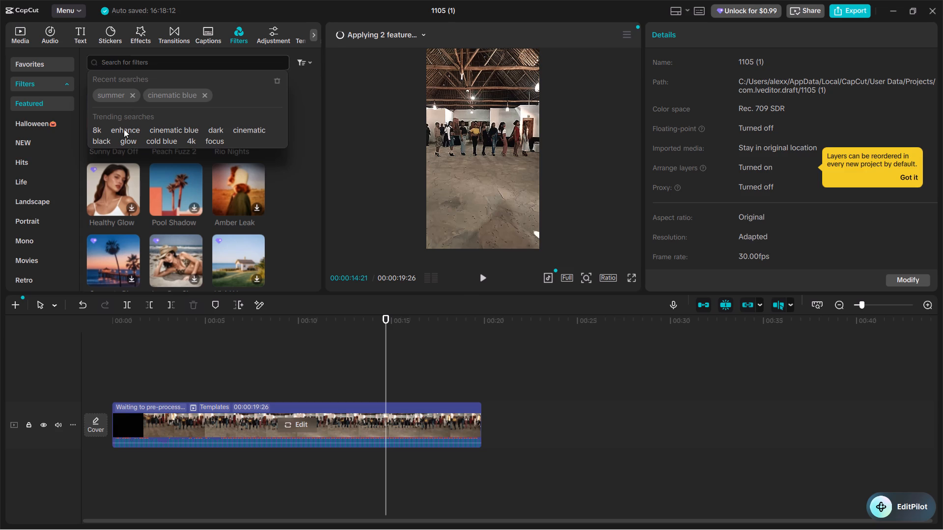
{"action": "left_click", "coordinate": [126, 141]}
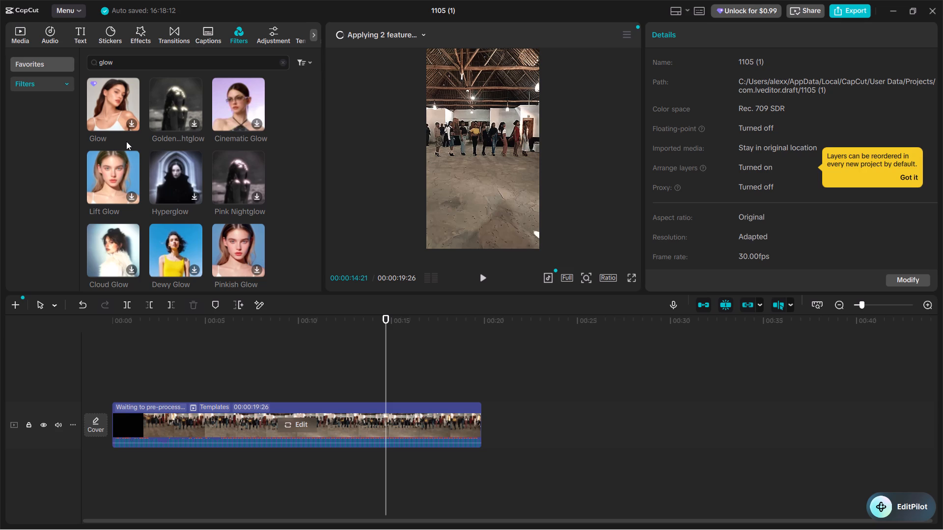
{"action": "left_click", "coordinate": [112, 106]}
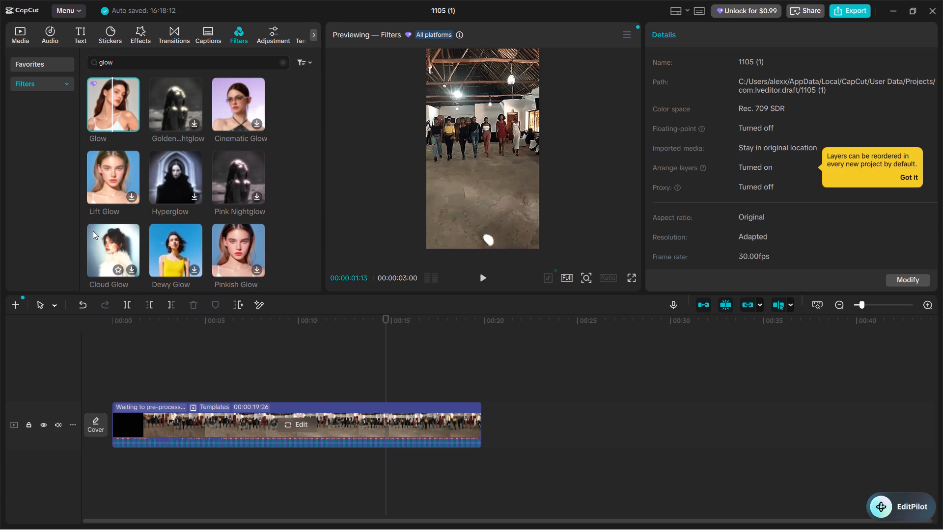
{"action": "left_click", "coordinate": [131, 122]}
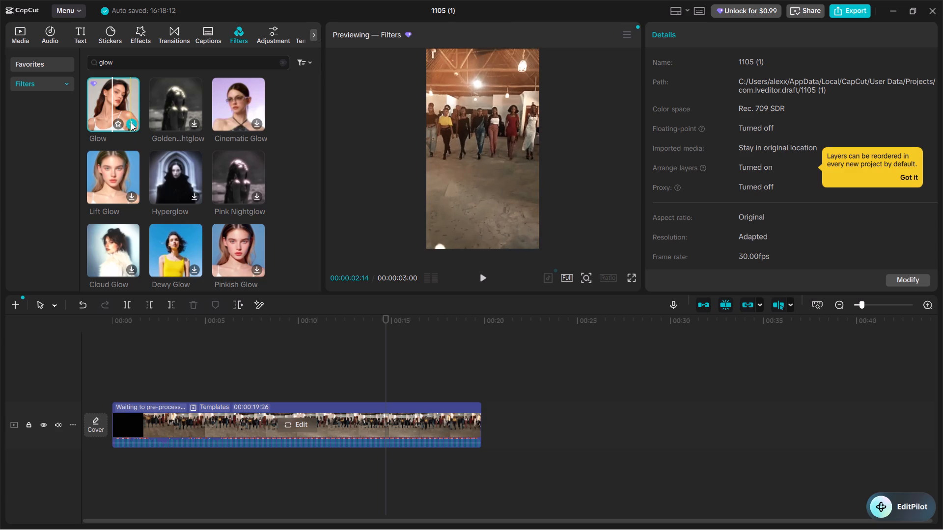
{"action": "left_click_drag", "start_coordinate": [412, 388], "coordinate": [366, 387]}
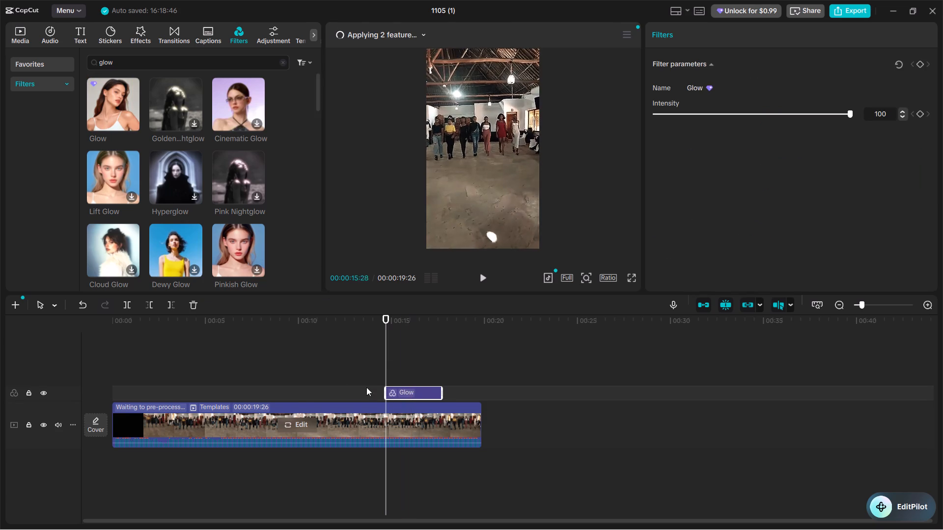
{"action": "left_click_drag", "start_coordinate": [366, 387], "coordinate": [146, 393]}
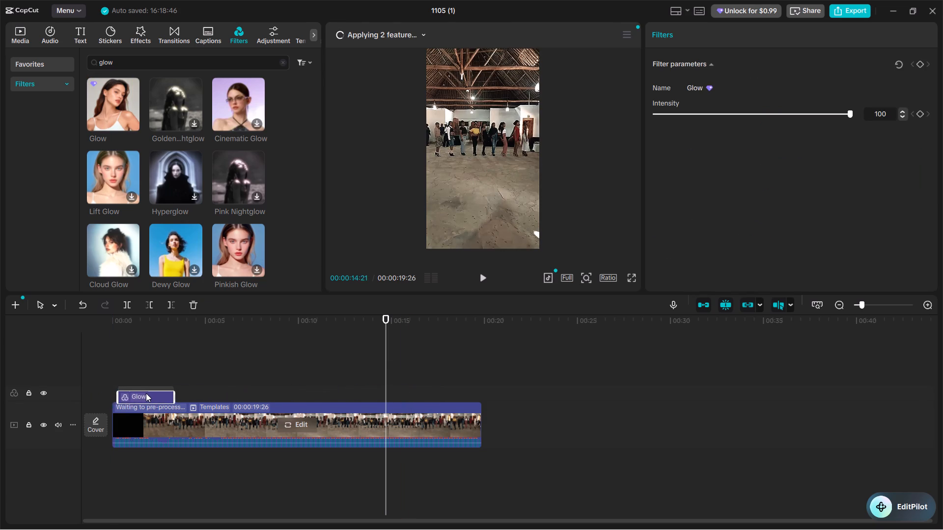
{"action": "left_click_drag", "start_coordinate": [146, 393], "coordinate": [141, 390]}
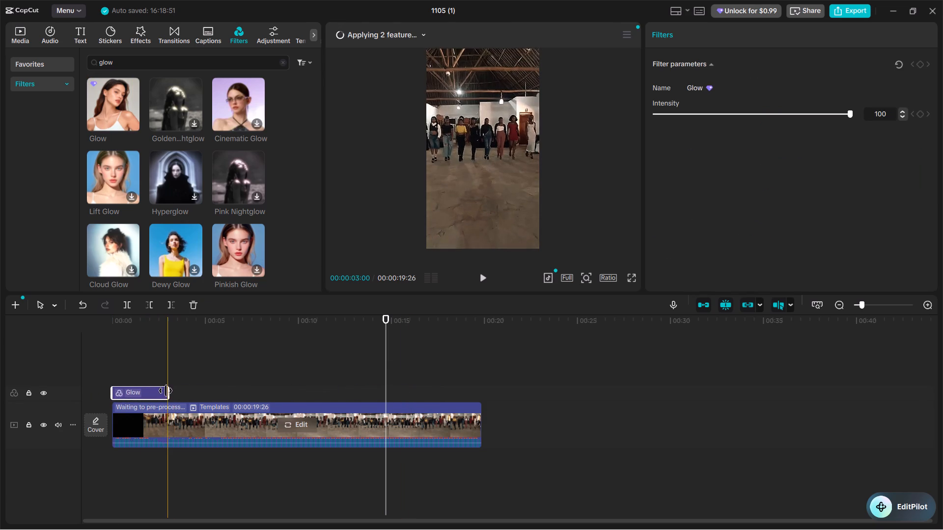
Extend the Glow filter to the end of the template at 00:00:19:26.
{"action": "left_click_drag", "start_coordinate": [170, 393], "coordinate": [457, 398]}
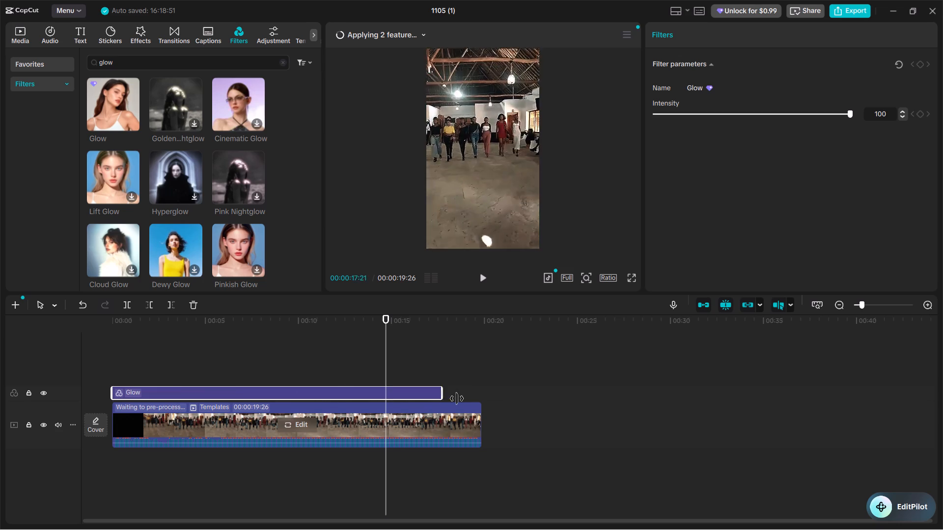
{"action": "left_click_drag", "start_coordinate": [457, 398], "coordinate": [484, 399]}
{"action": "left_click", "coordinate": [484, 399]}
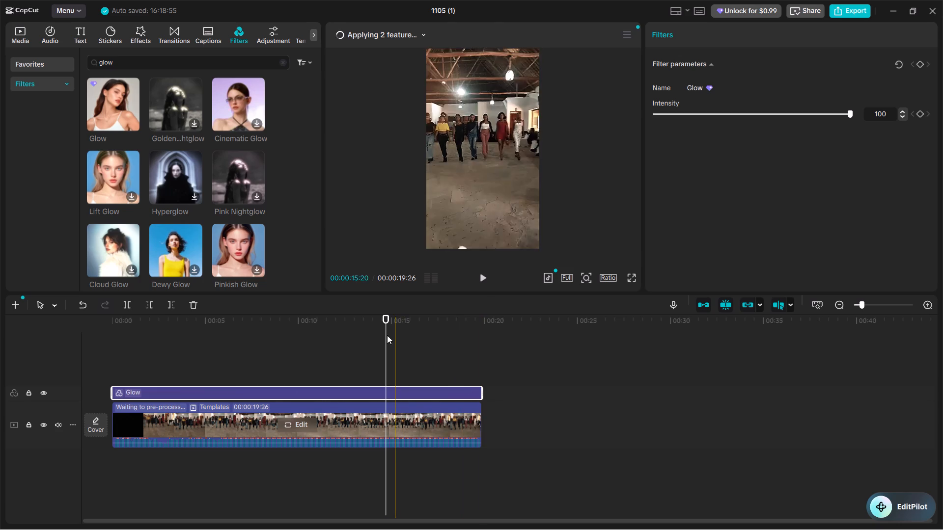
Compare the template with the Glow filter track hidden and shown, and briefly play it from the start.
{"action": "left_click", "coordinate": [44, 393]}
{"action": "left_click", "coordinate": [44, 393]}
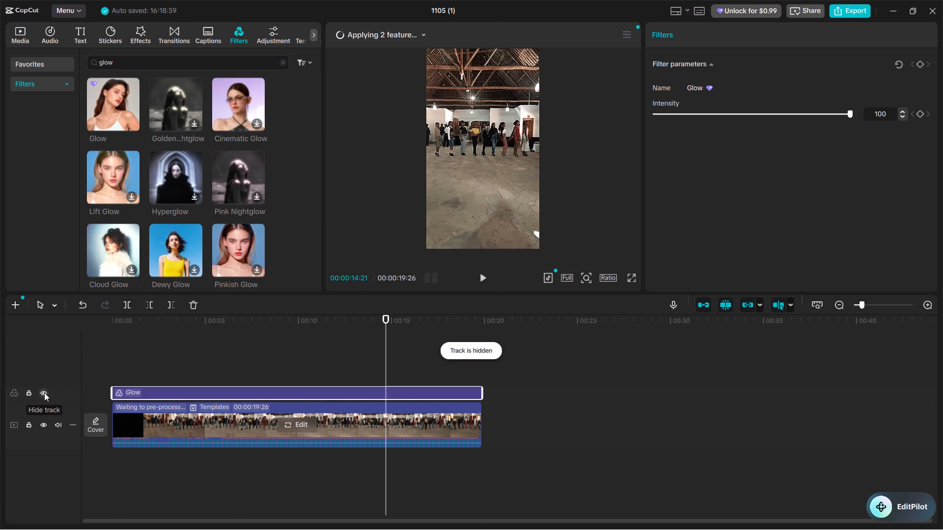
{"action": "left_click", "coordinate": [44, 393]}
{"action": "left_click", "coordinate": [44, 393]}
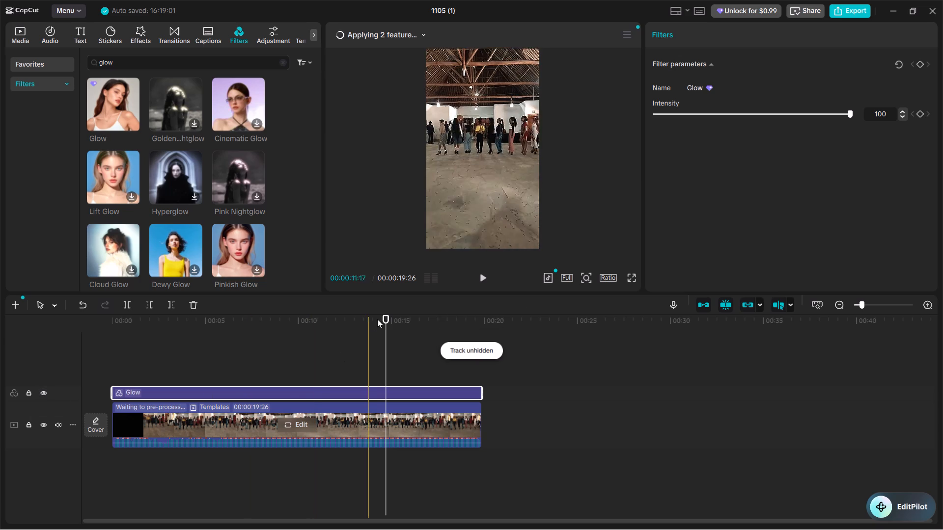
{"action": "left_click_drag", "start_coordinate": [387, 316], "coordinate": [105, 332]}
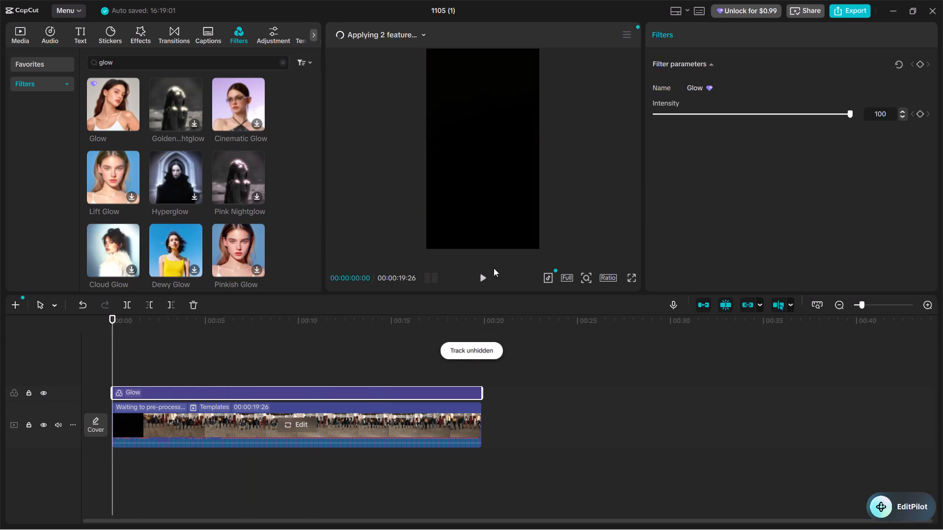
{"action": "left_click", "coordinate": [481, 276]}
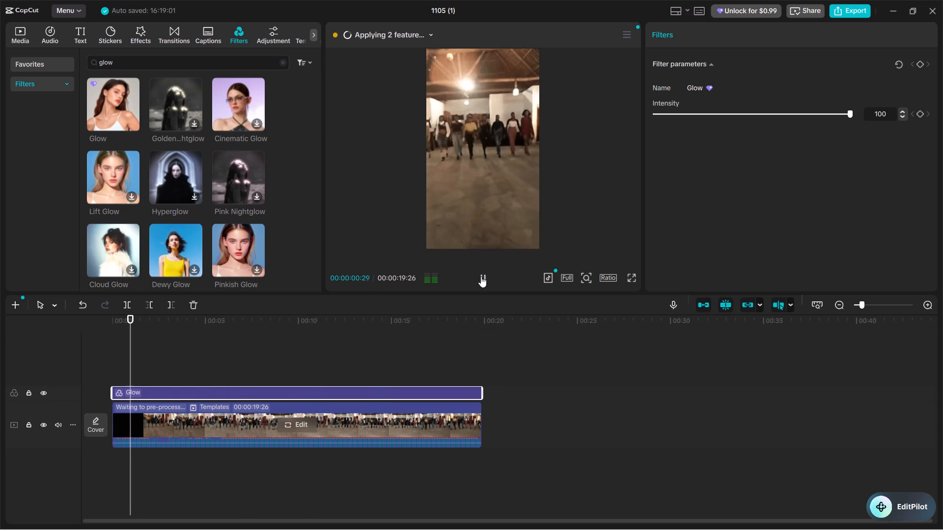
{"action": "left_click", "coordinate": [481, 276]}
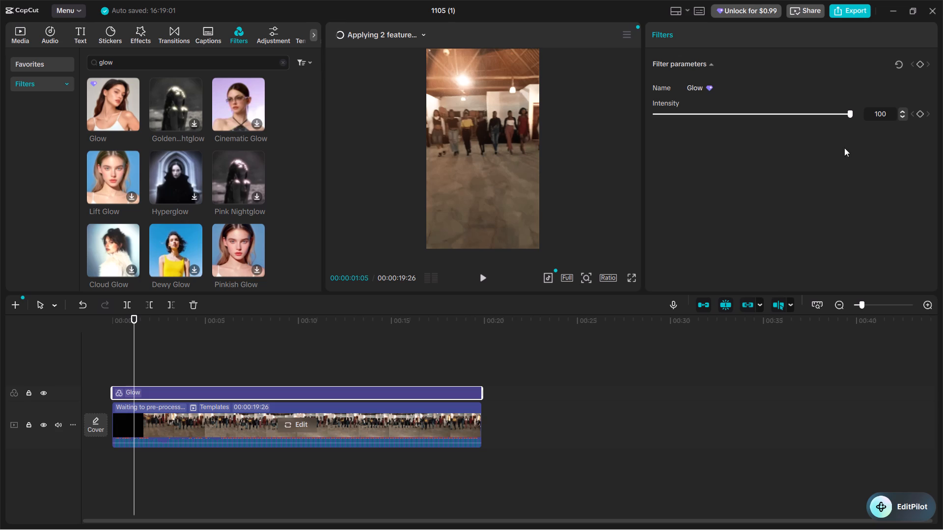
Set the Glow filter's intensity to 98.
{"action": "left_click", "coordinate": [850, 112]}
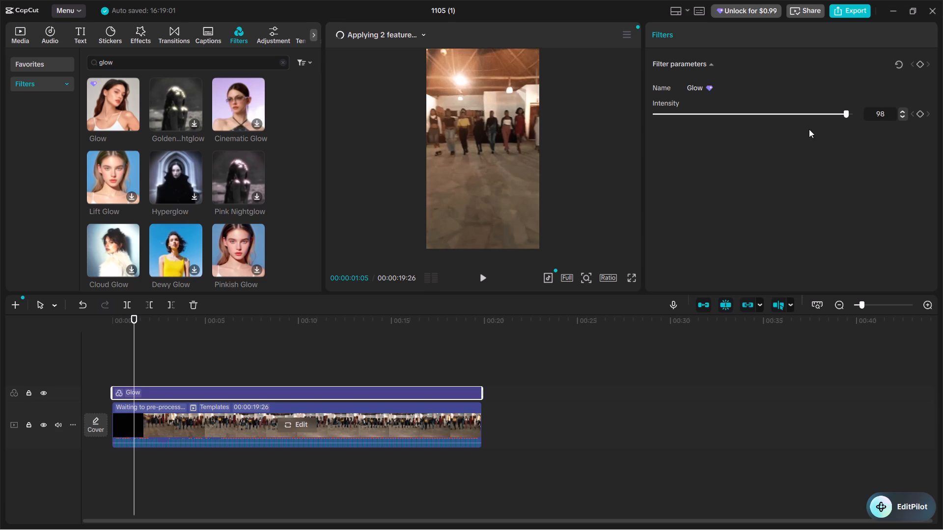
{"action": "left_click", "coordinate": [369, 192]}
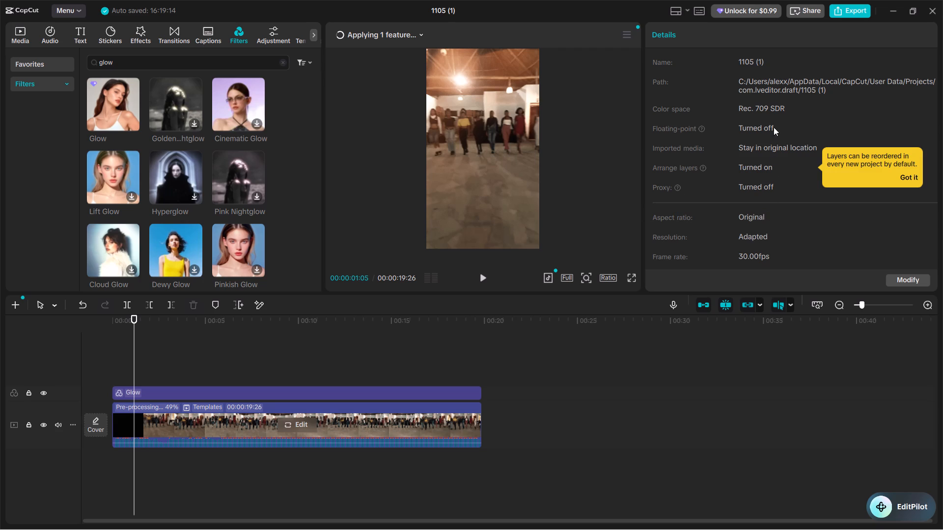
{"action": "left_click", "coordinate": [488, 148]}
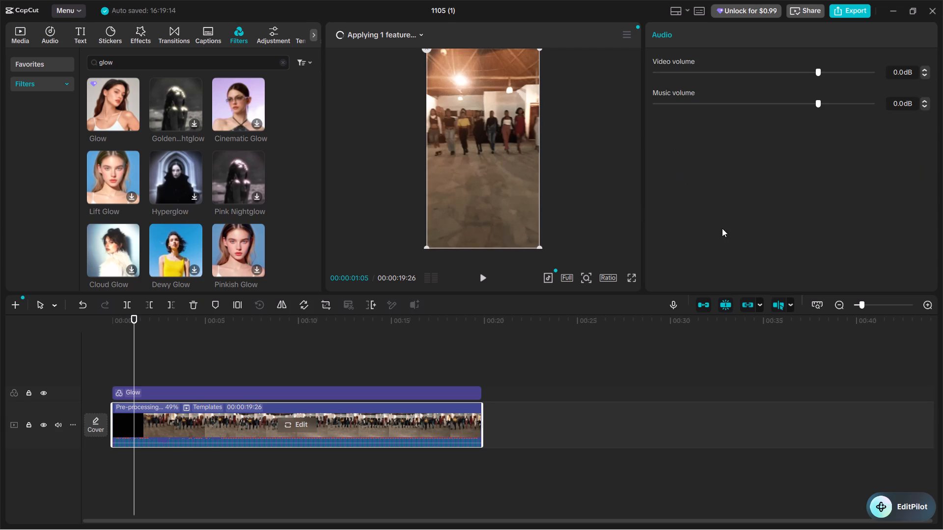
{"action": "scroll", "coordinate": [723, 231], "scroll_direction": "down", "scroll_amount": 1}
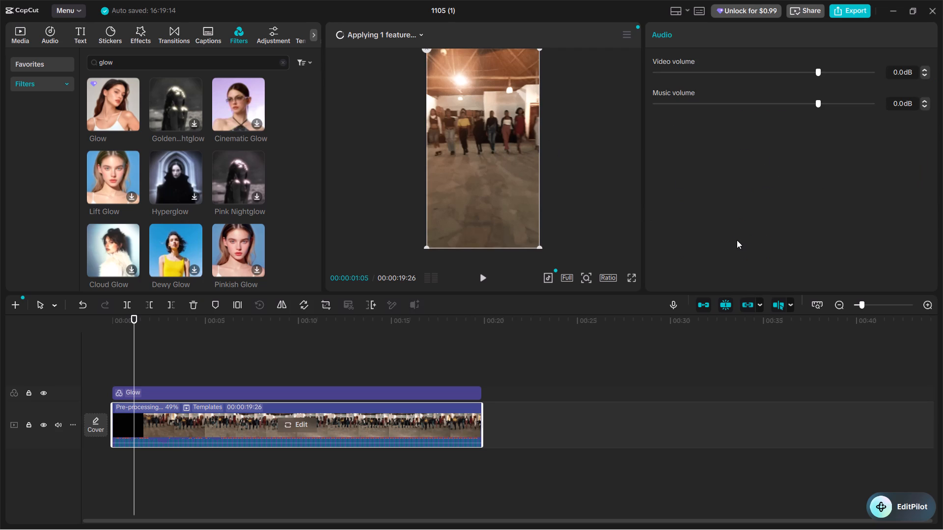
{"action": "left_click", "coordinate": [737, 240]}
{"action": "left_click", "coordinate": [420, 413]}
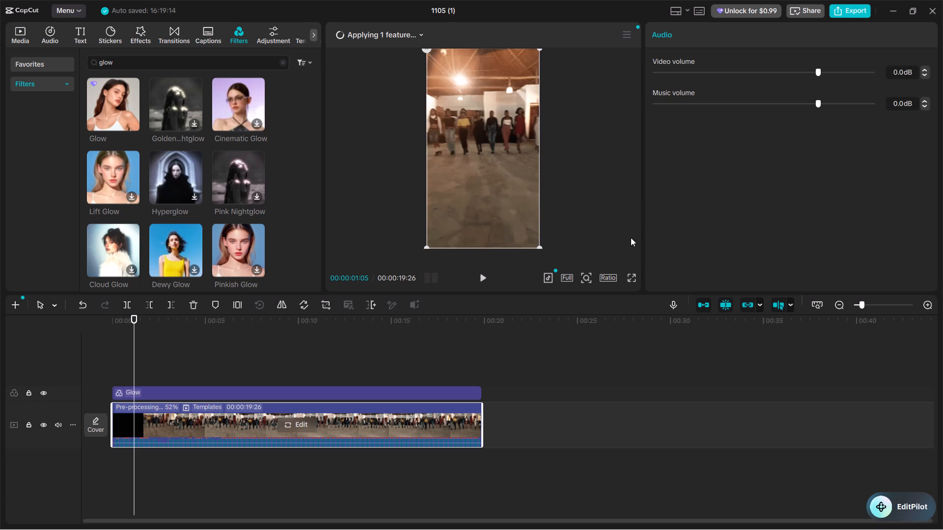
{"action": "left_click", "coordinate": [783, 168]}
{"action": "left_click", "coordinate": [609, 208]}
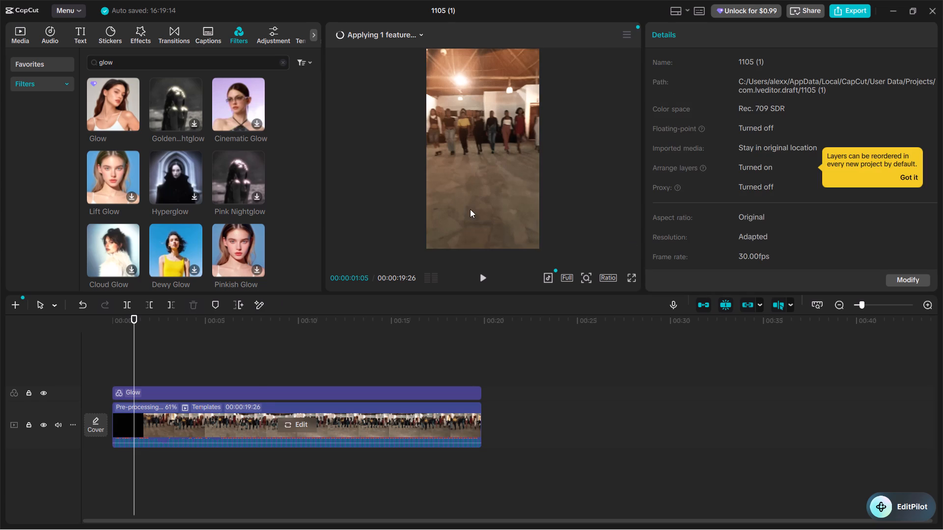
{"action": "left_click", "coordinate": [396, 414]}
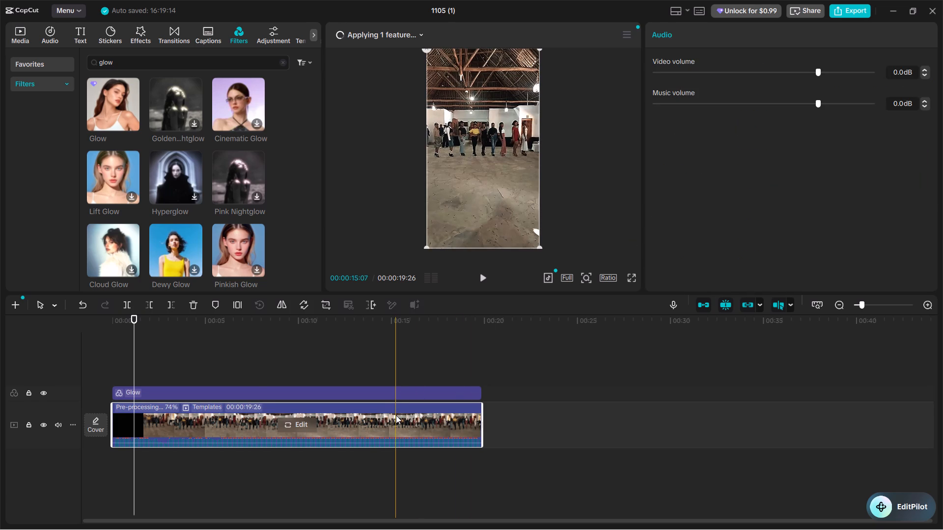
Add the qrc.jpeg image from the imported media to the main track, directly after the end of the template.
{"action": "left_click", "coordinate": [17, 28]}
{"action": "left_click", "coordinate": [382, 129]}
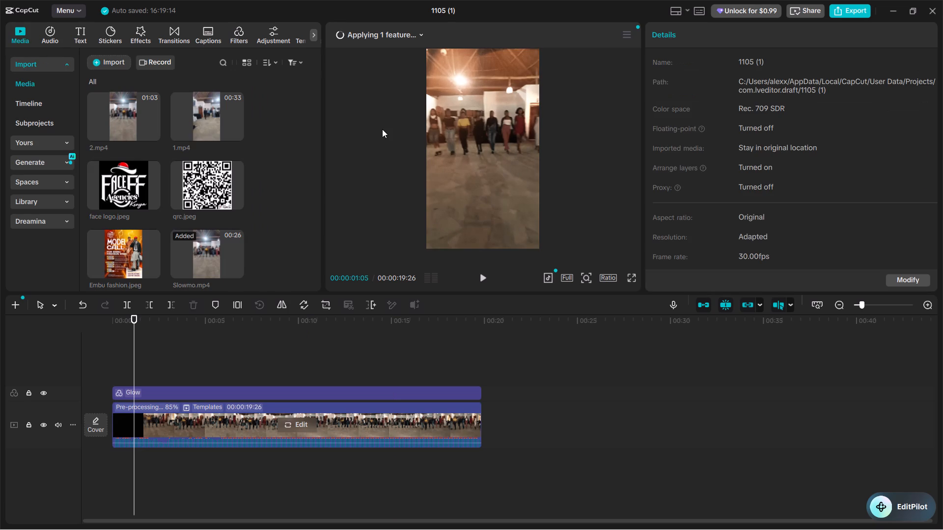
{"action": "left_click", "coordinate": [613, 179]}
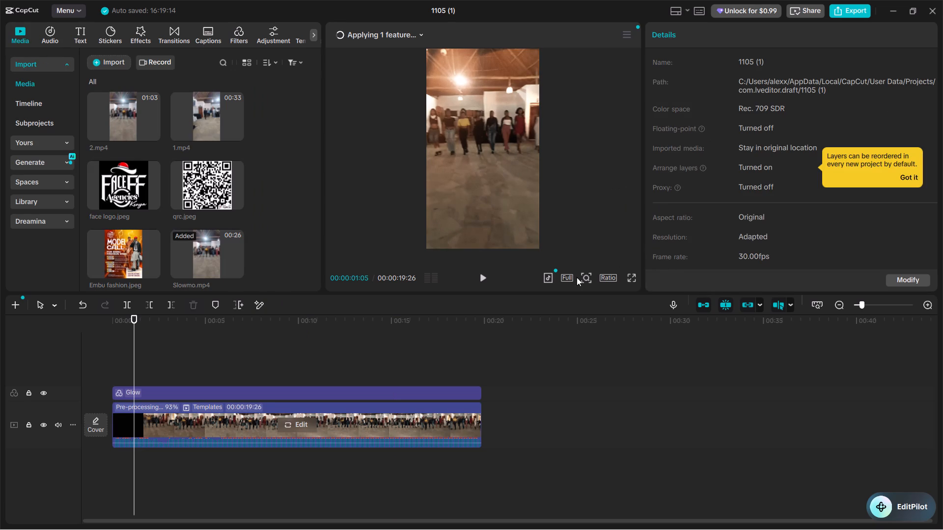
{"action": "left_click", "coordinate": [477, 219]}
{"action": "left_click", "coordinate": [391, 426]}
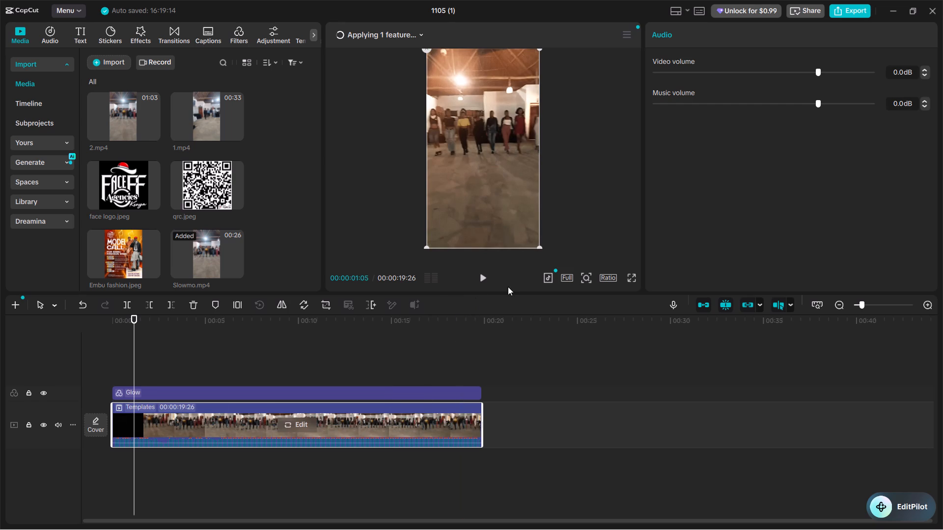
{"action": "left_click_drag", "start_coordinate": [212, 186], "coordinate": [515, 432]}
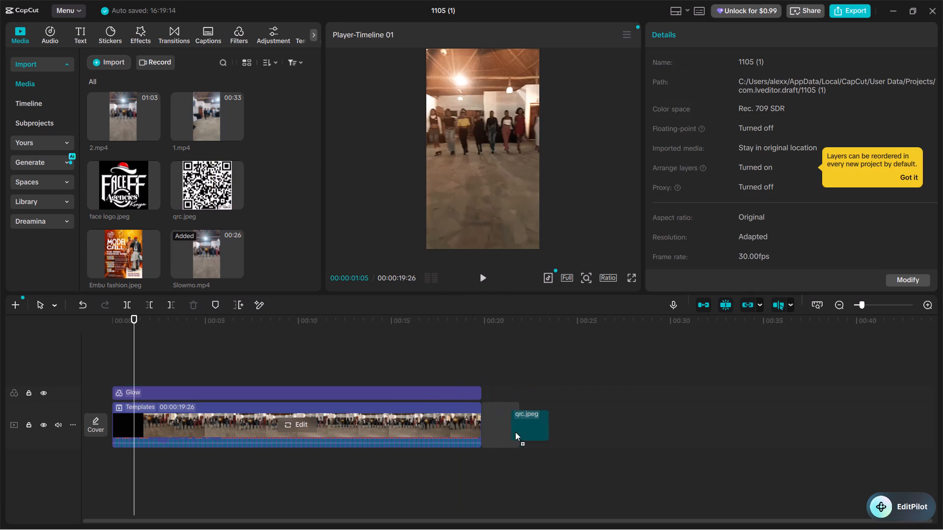
{"action": "left_click_drag", "start_coordinate": [515, 432], "coordinate": [489, 424]}
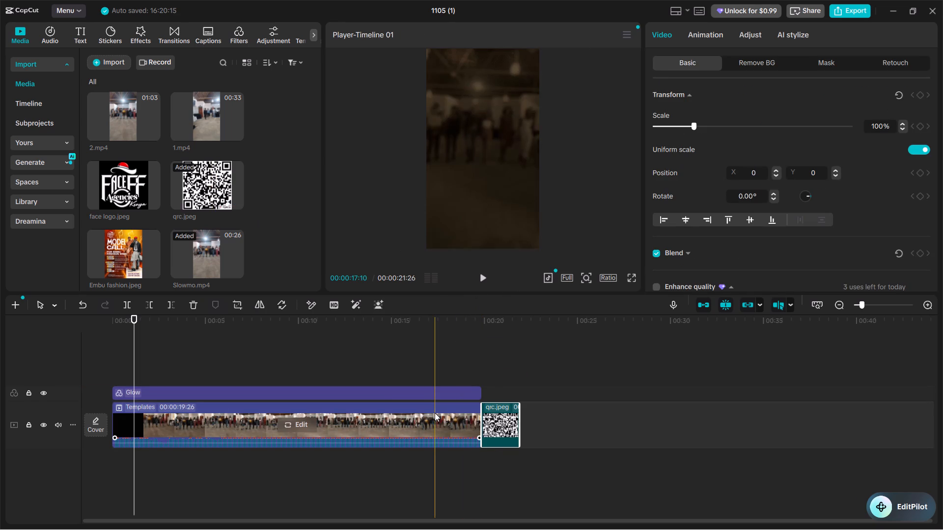
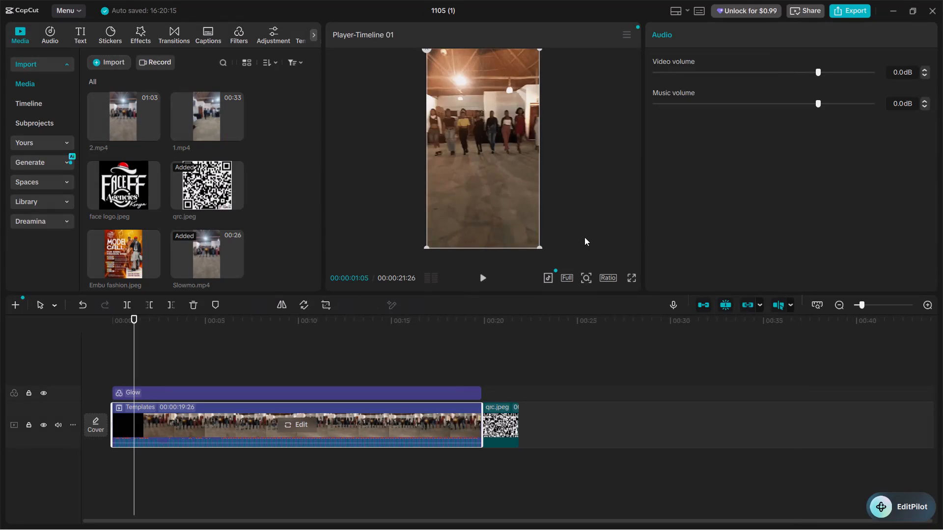
Add the face logo.jpeg image from the imported media to the start of the main track, before the template.
{"action": "left_click", "coordinate": [490, 336]}
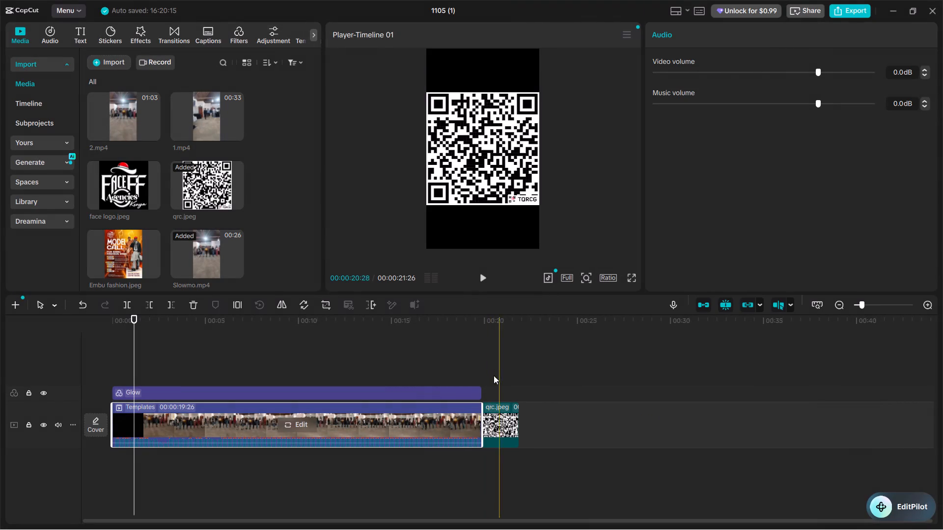
{"action": "left_click", "coordinate": [421, 406]}
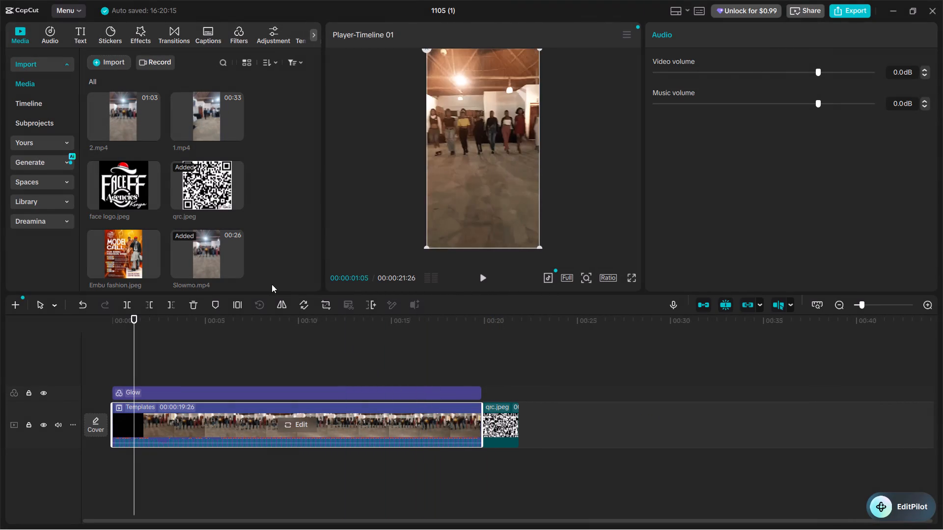
{"action": "left_click_drag", "start_coordinate": [131, 196], "coordinate": [127, 309]}
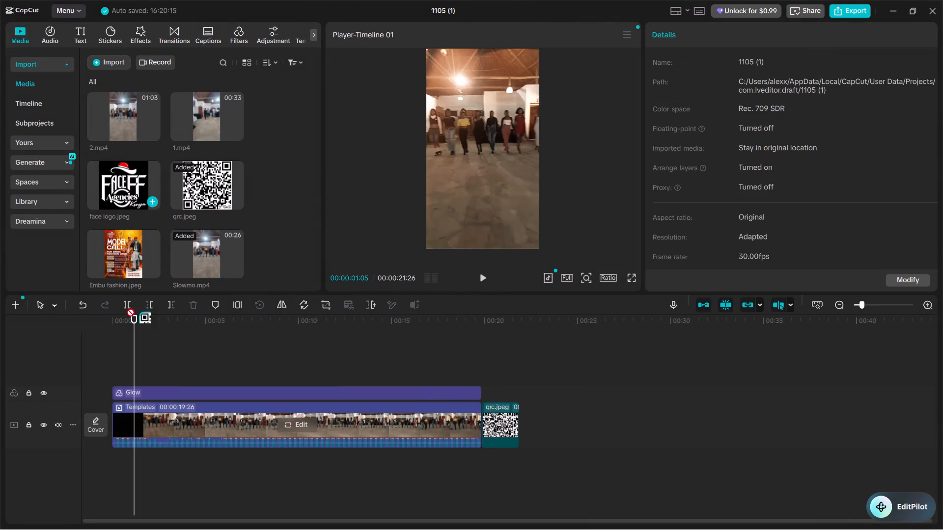
{"action": "left_click_drag", "start_coordinate": [127, 309], "coordinate": [95, 426]}
{"action": "left_click", "coordinate": [96, 426]}
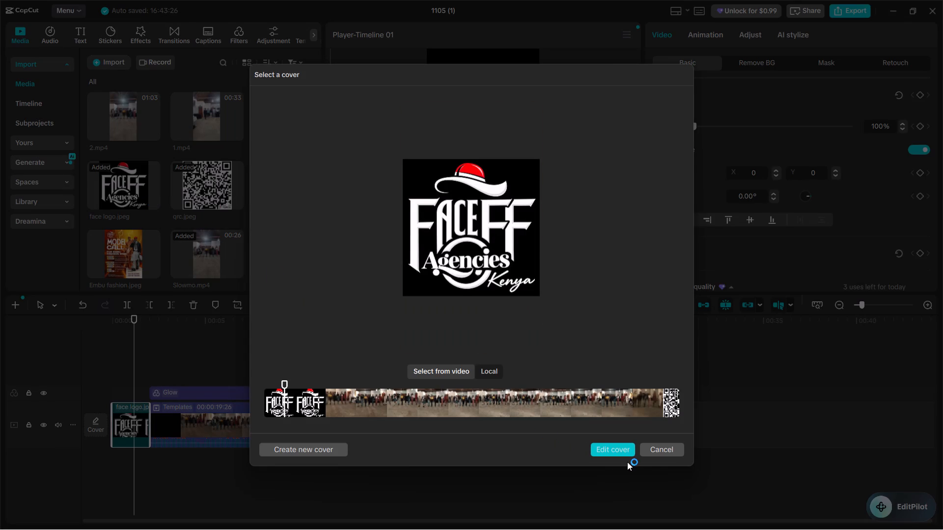
{"action": "left_click", "coordinate": [659, 450]}
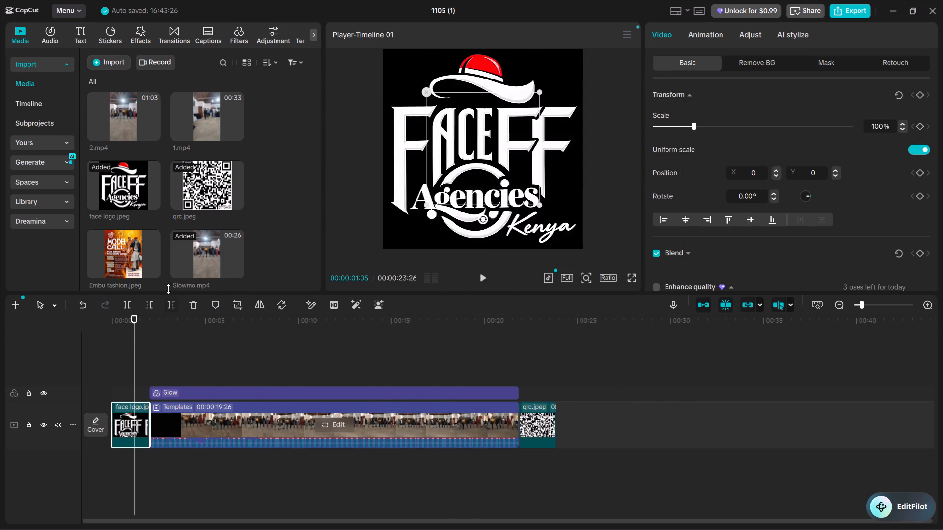
Play the timeline through to the end to review the logo, template and QR code sequence.
{"action": "scroll", "coordinate": [169, 244], "scroll_direction": "up", "scroll_amount": 2}
{"action": "scroll", "coordinate": [169, 244], "scroll_direction": "down", "scroll_amount": 5}
{"action": "scroll", "coordinate": [170, 245], "scroll_direction": "up", "scroll_amount": 4}
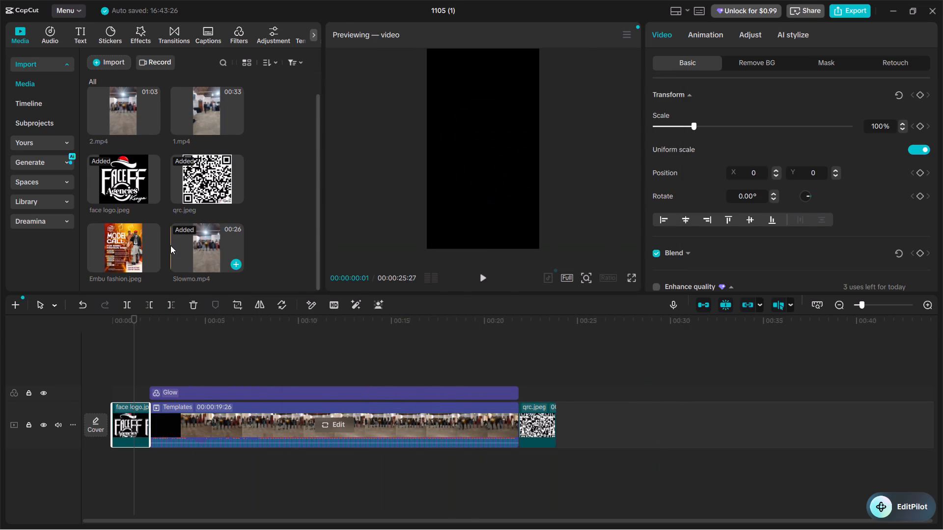
{"action": "scroll", "coordinate": [170, 245], "scroll_direction": "up", "scroll_amount": 3}
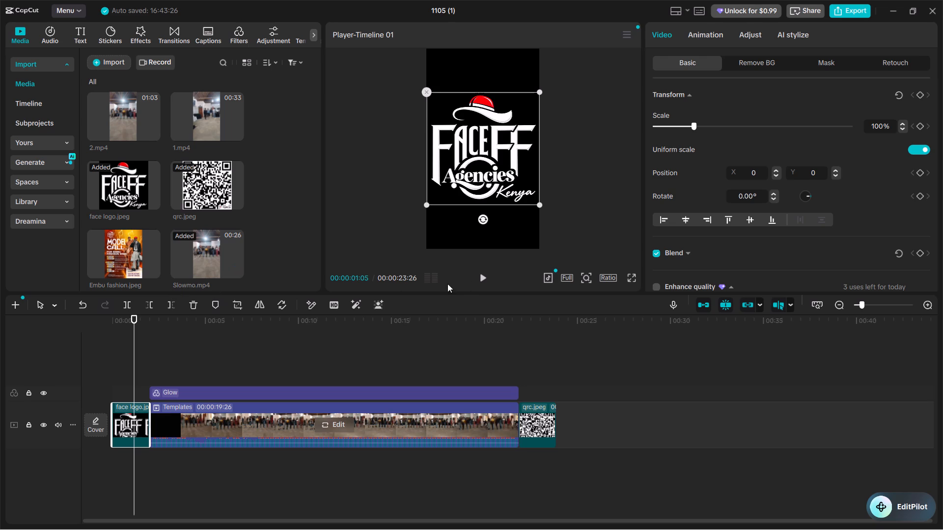
{"action": "left_click", "coordinate": [483, 277]}
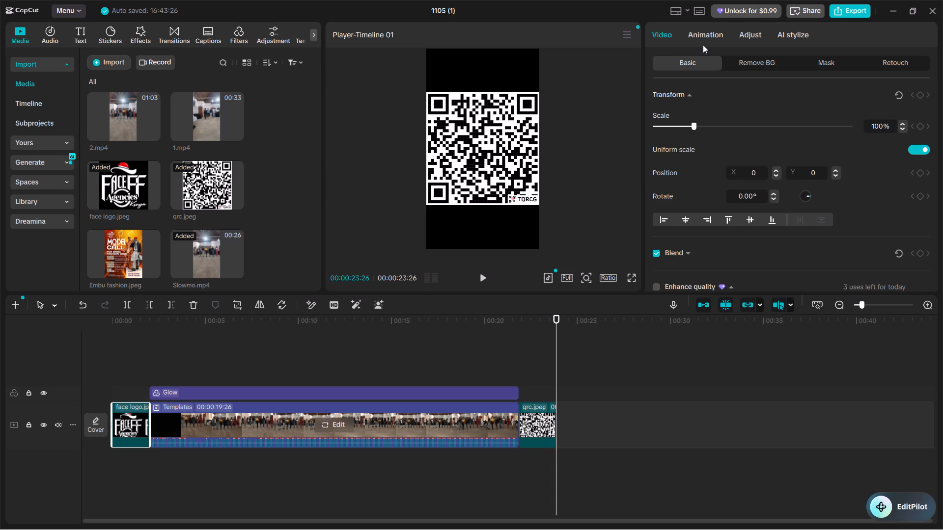
Turn on Enhance quality at the UHD level for the face logo clip.
{"action": "scroll", "coordinate": [684, 101], "scroll_direction": "down", "scroll_amount": 5}
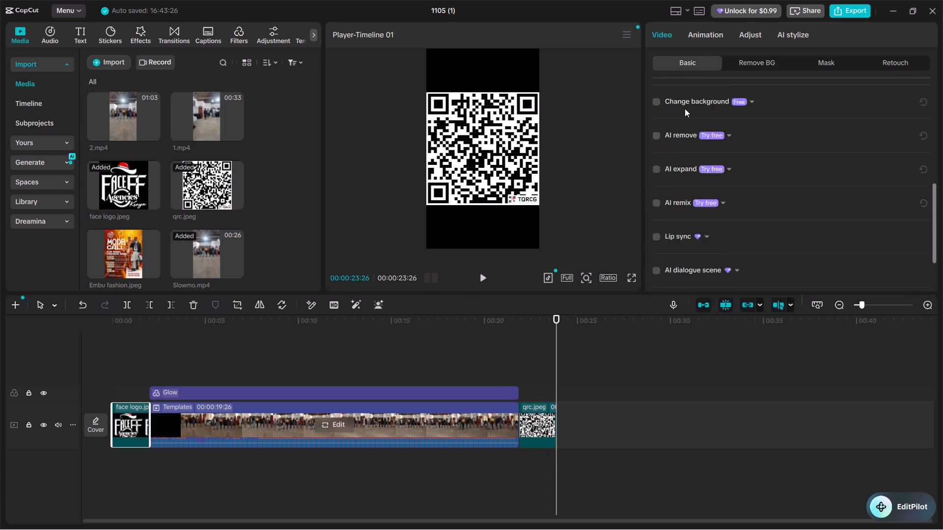
{"action": "scroll", "coordinate": [685, 108], "scroll_direction": "down", "scroll_amount": 3}
{"action": "scroll", "coordinate": [685, 109], "scroll_direction": "up", "scroll_amount": 2}
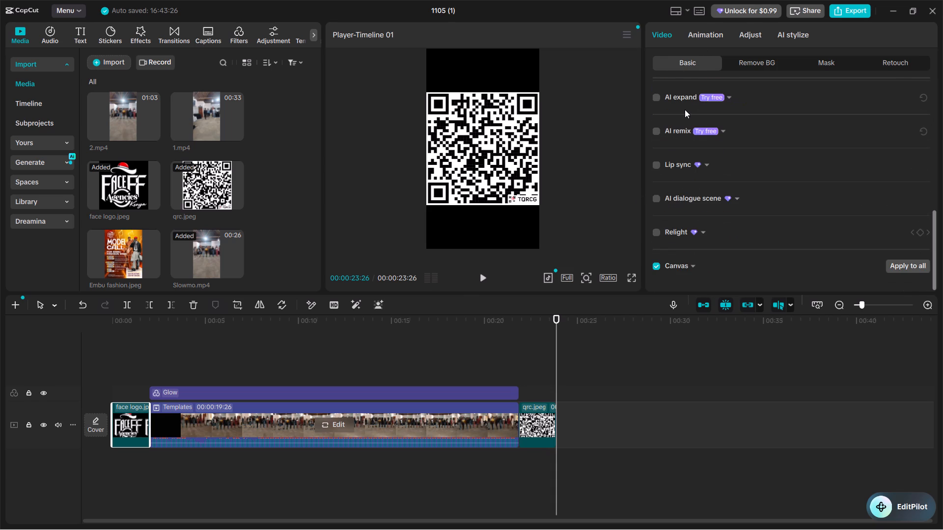
{"action": "scroll", "coordinate": [685, 109], "scroll_direction": "down", "scroll_amount": 1}
{"action": "scroll", "coordinate": [685, 109], "scroll_direction": "up", "scroll_amount": 1}
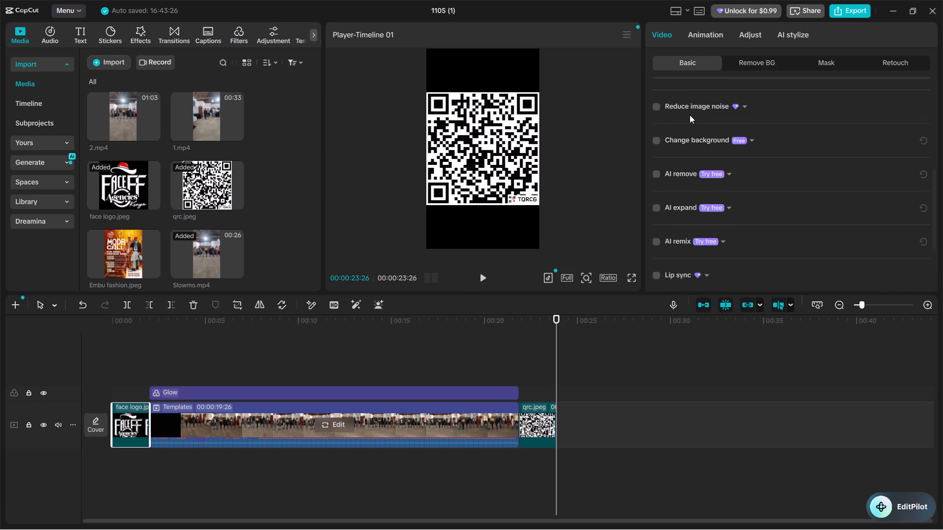
{"action": "scroll", "coordinate": [673, 163], "scroll_direction": "up", "scroll_amount": 1}
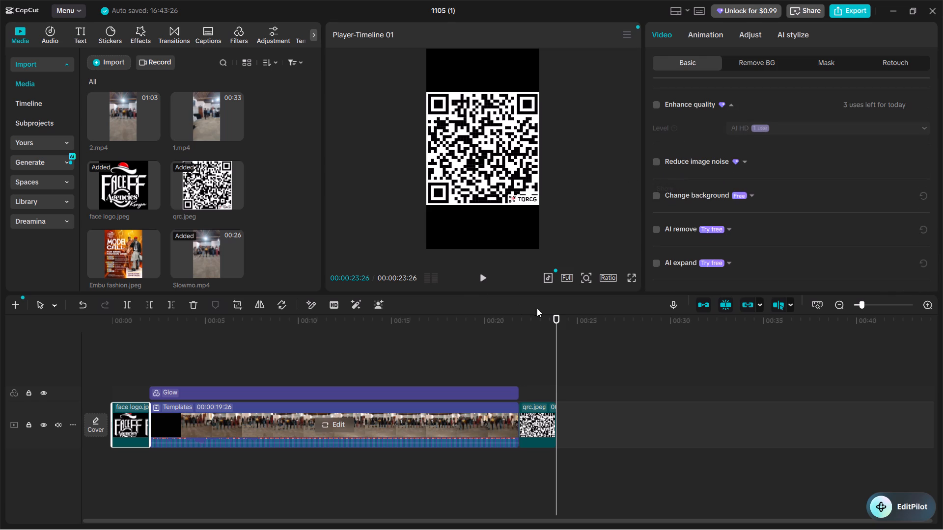
{"action": "left_click_drag", "start_coordinate": [556, 318], "coordinate": [440, 332]}
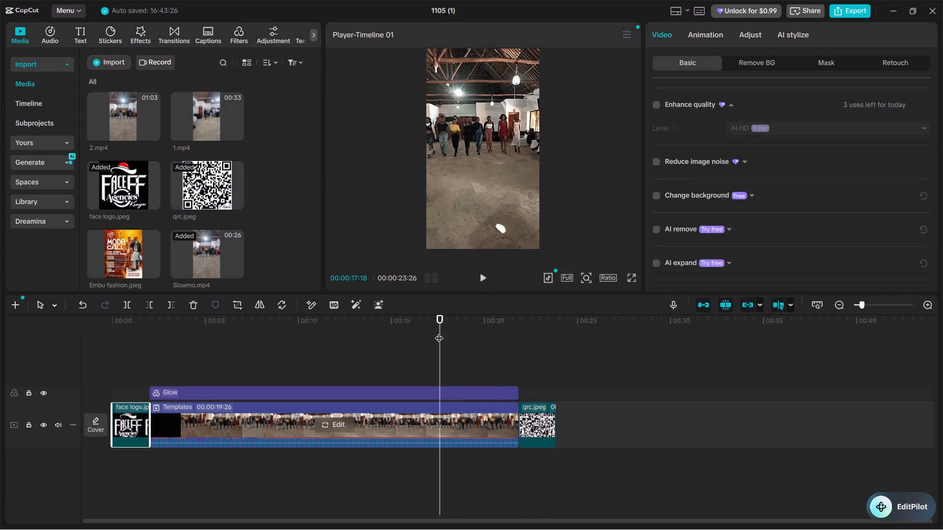
{"action": "scroll", "coordinate": [688, 224], "scroll_direction": "down", "scroll_amount": 1}
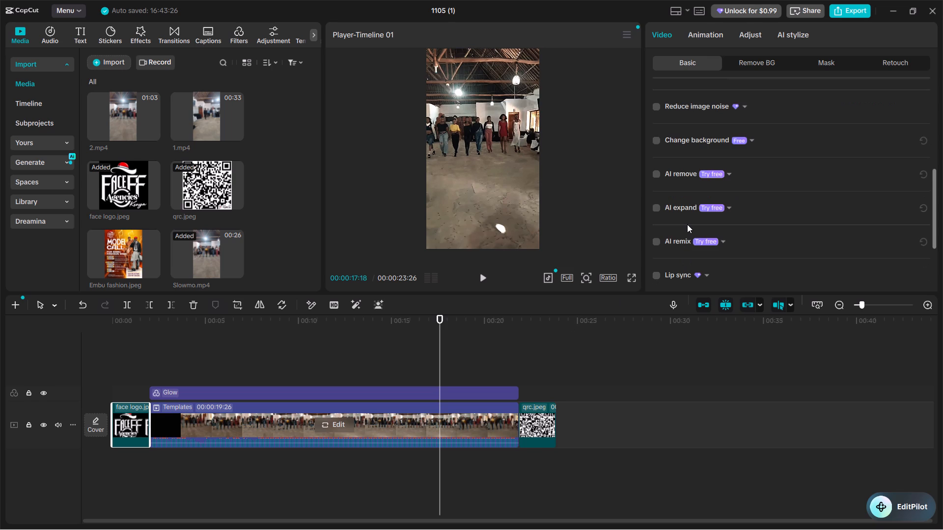
{"action": "scroll", "coordinate": [687, 224], "scroll_direction": "up", "scroll_amount": 2}
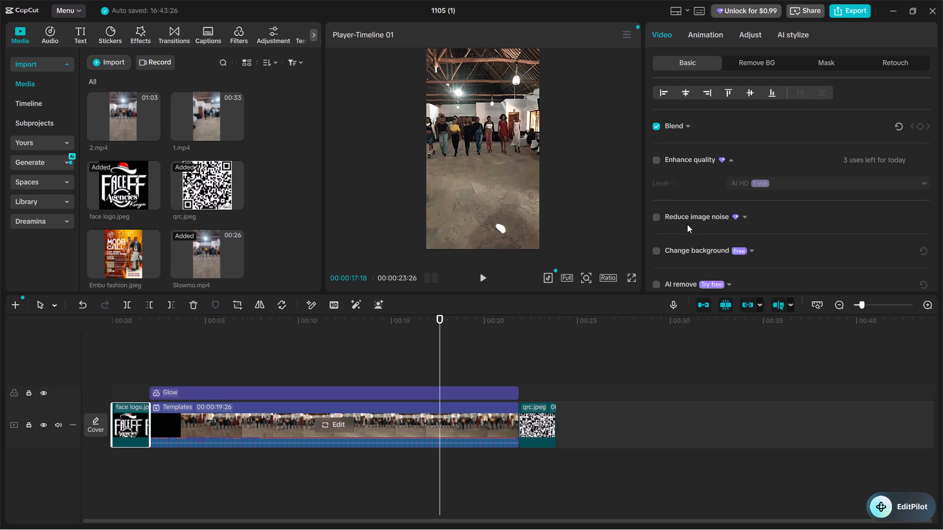
{"action": "left_click", "coordinate": [658, 162]}
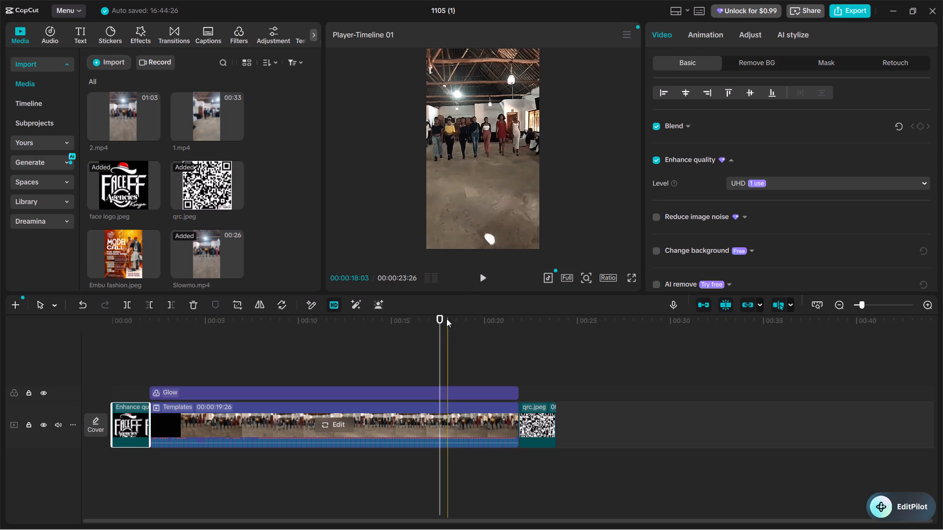
Play the opening of the timeline from the start to check the transition from the logo into the template.
{"action": "left_click_drag", "start_coordinate": [440, 318], "coordinate": [116, 342]}
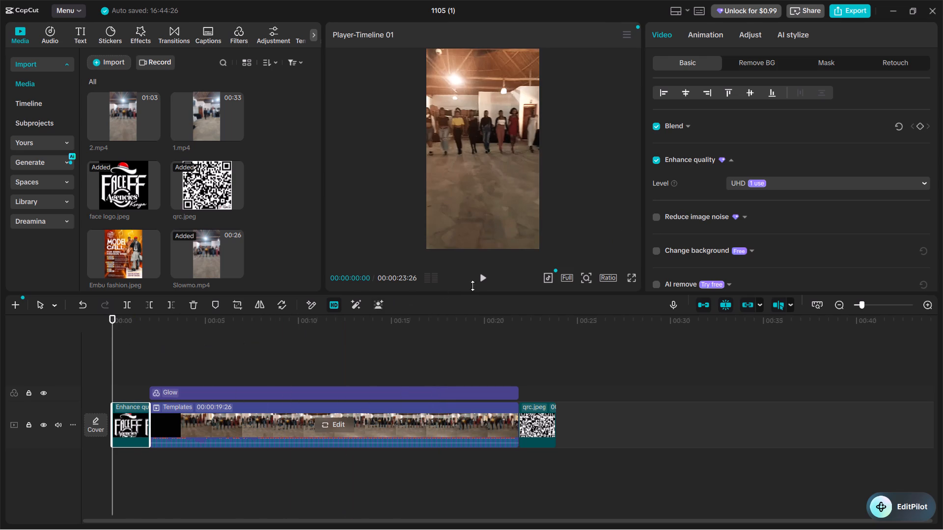
{"action": "left_click", "coordinate": [484, 279]}
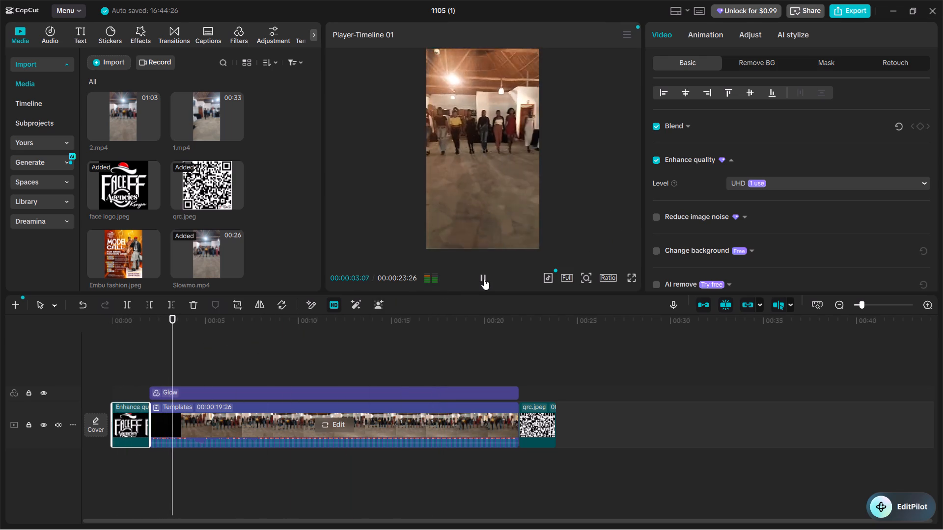
{"action": "left_click", "coordinate": [484, 279]}
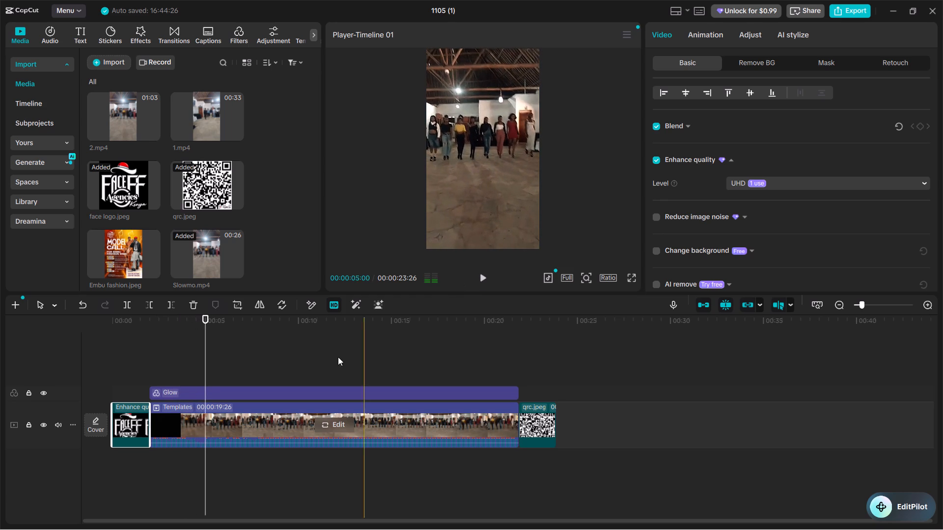
Trim the end of the face logo clip to shorten it to about 20 frames.
{"action": "left_click_drag", "start_coordinate": [148, 418], "coordinate": [132, 418]}
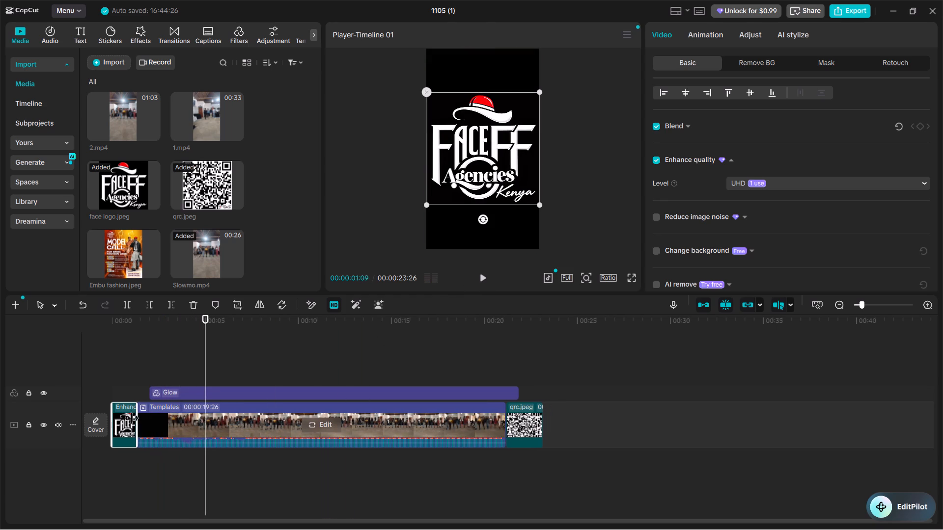
{"action": "left_click_drag", "start_coordinate": [132, 418], "coordinate": [124, 418]}
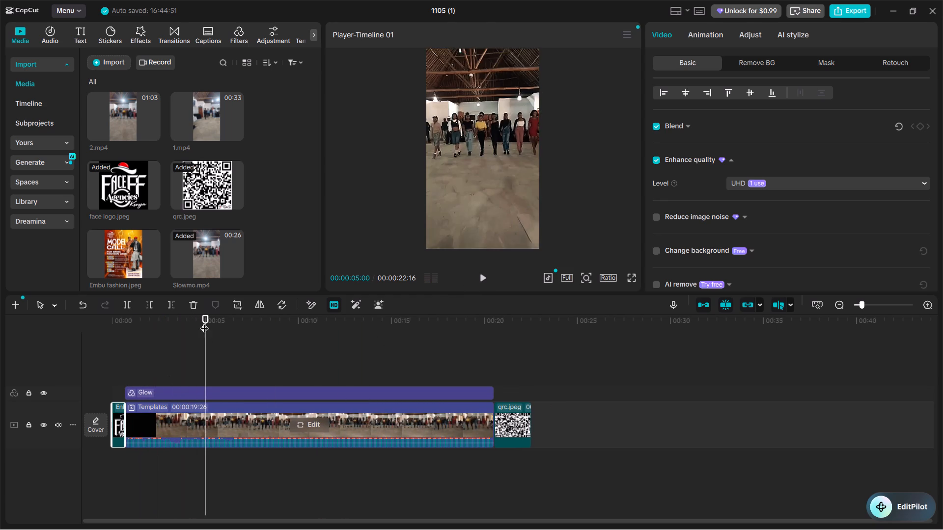
Play the edit from the start through to the QR code image to review the shortened intro.
{"action": "left_click_drag", "start_coordinate": [205, 315], "coordinate": [110, 335]}
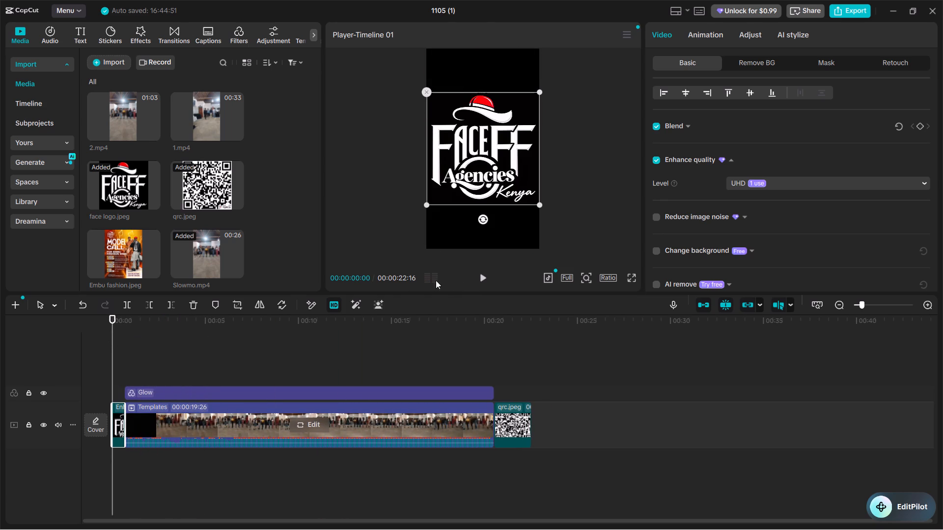
{"action": "left_click", "coordinate": [477, 277]}
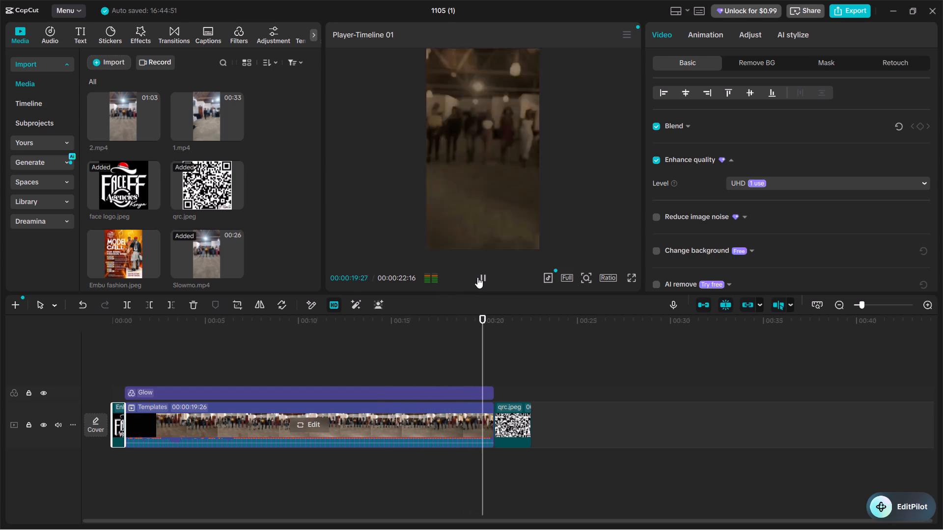
{"action": "left_click", "coordinate": [478, 277]}
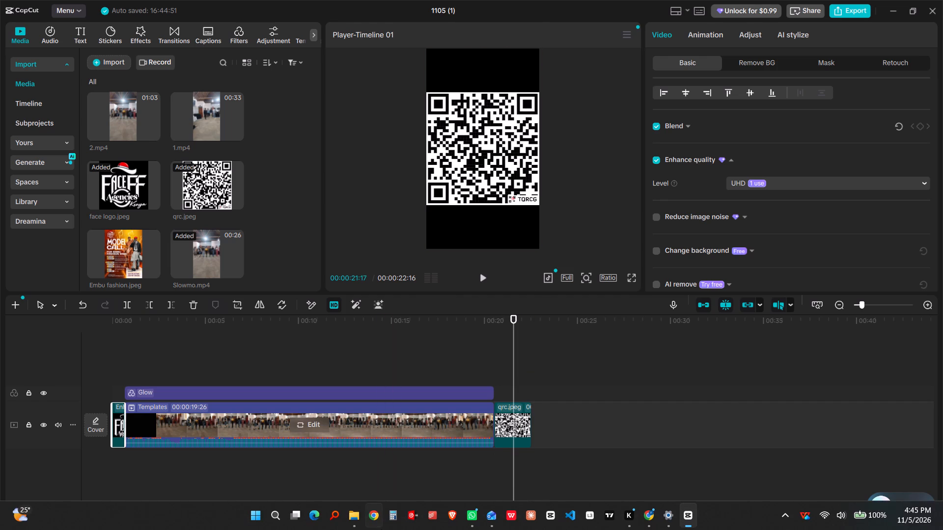
Switch to File Explorer and delete all files in CapCut's MotionBlurCache folder.
{"action": "key", "text": "Escape"}
{"action": "left_click", "coordinate": [352, 517]}
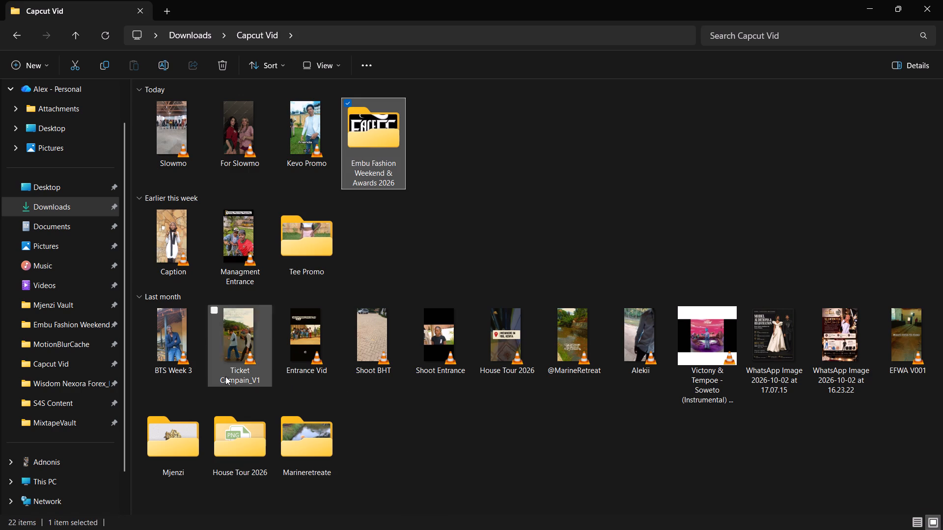
{"action": "left_click", "coordinate": [84, 342]}
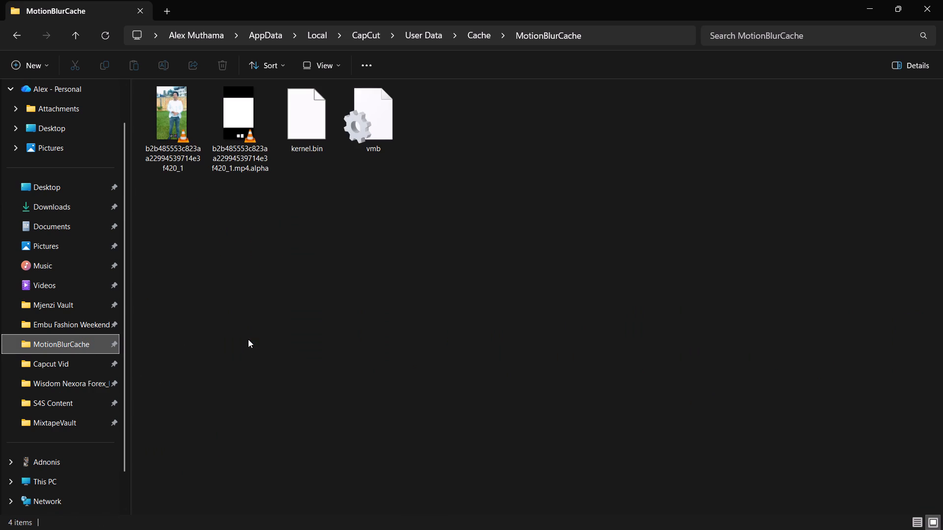
{"action": "left_click_drag", "start_coordinate": [391, 270], "coordinate": [135, 108]}
{"action": "key", "text": "Delete"}
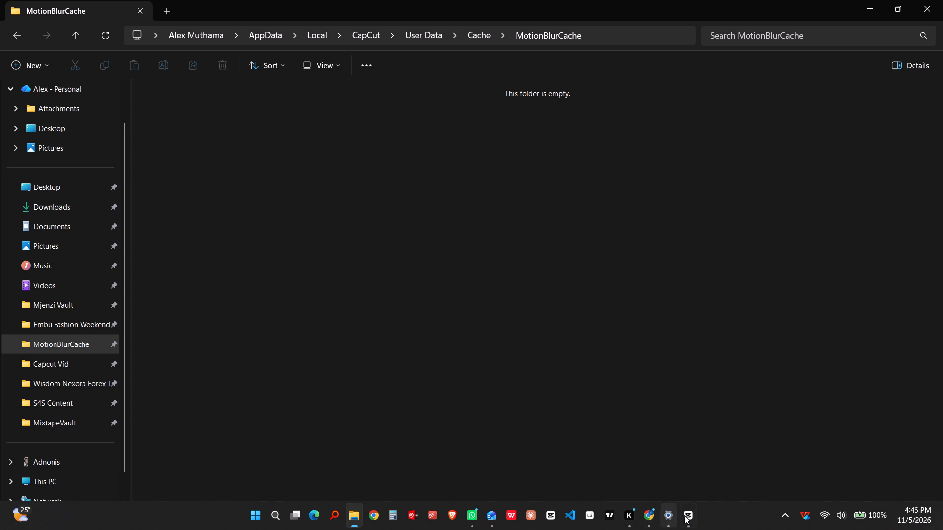
Return to CapCut and look through the face logo clip's basic video settings, from Transform to Canvas.
{"action": "left_click", "coordinate": [687, 471]}
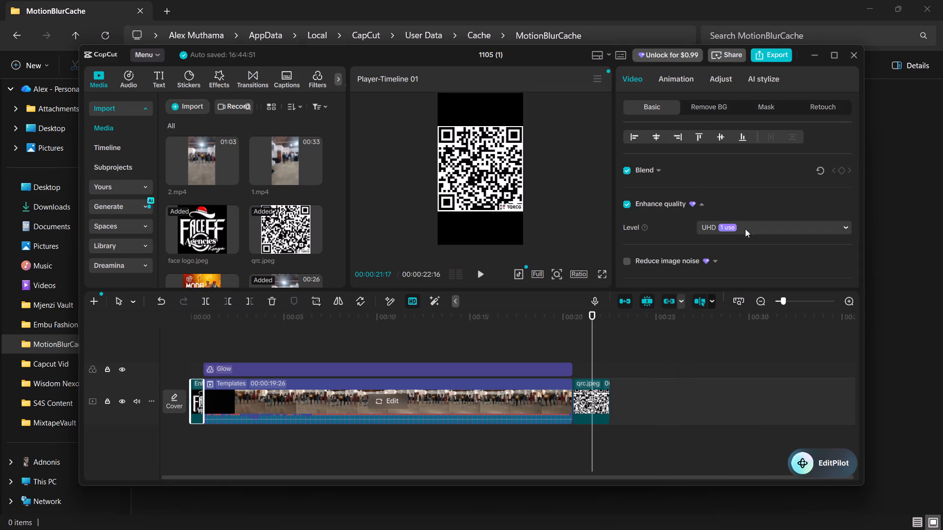
{"action": "scroll", "coordinate": [699, 184], "scroll_direction": "down", "scroll_amount": 2}
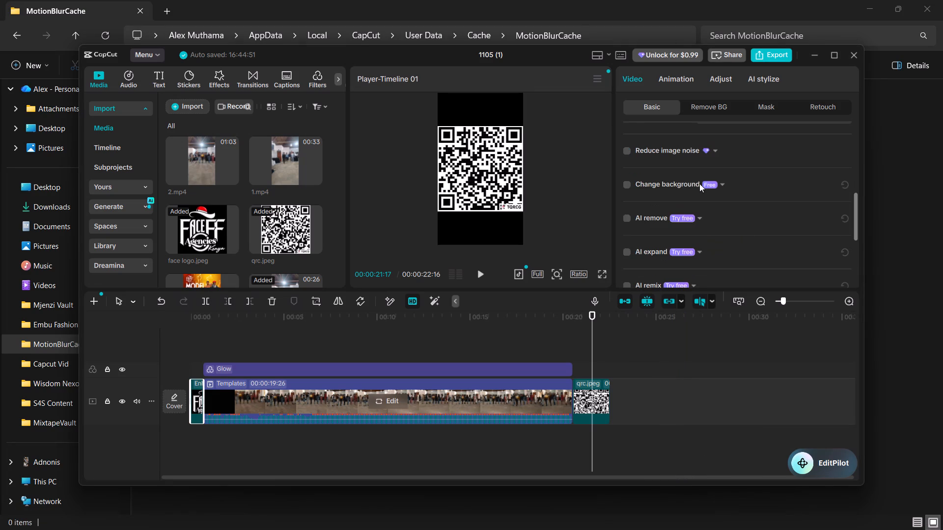
{"action": "scroll", "coordinate": [699, 184], "scroll_direction": "down", "scroll_amount": 4}
{"action": "scroll", "coordinate": [699, 184], "scroll_direction": "up", "scroll_amount": 1}
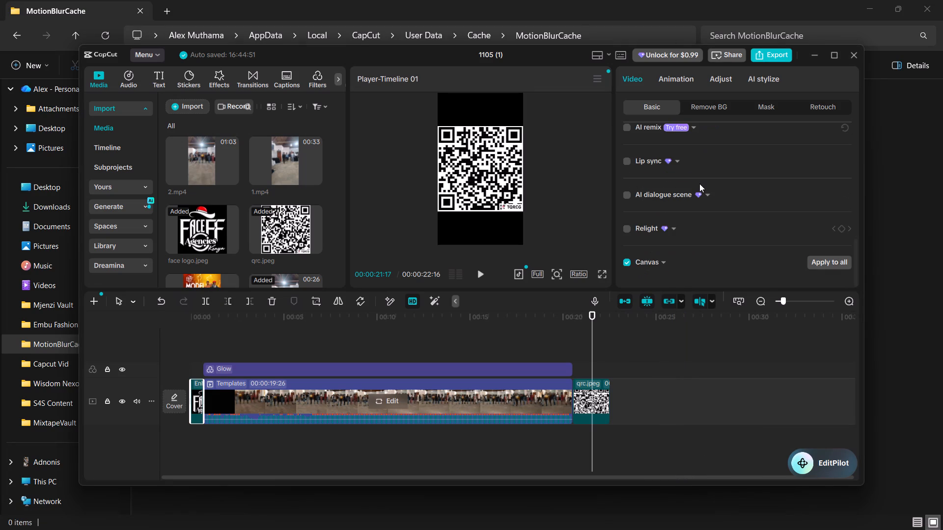
{"action": "scroll", "coordinate": [699, 184], "scroll_direction": "up", "scroll_amount": 3}
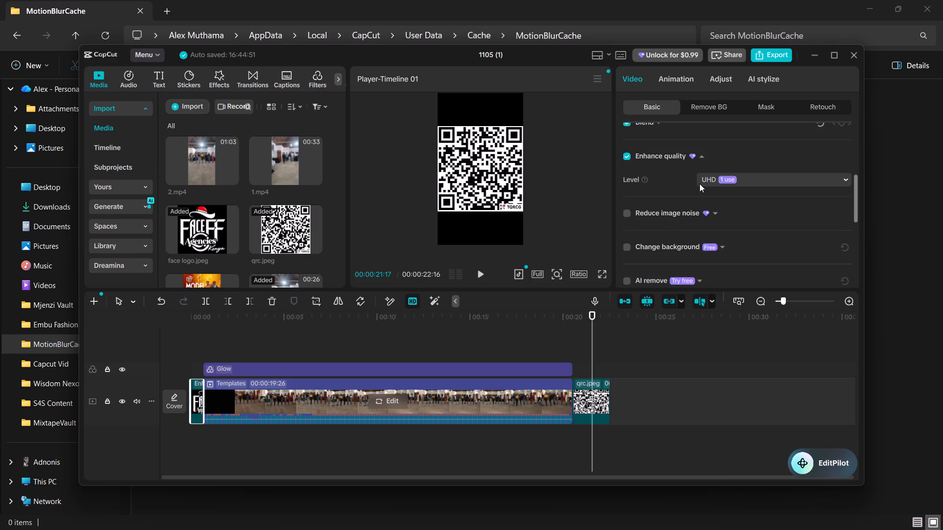
{"action": "scroll", "coordinate": [699, 184], "scroll_direction": "up", "scroll_amount": 8}
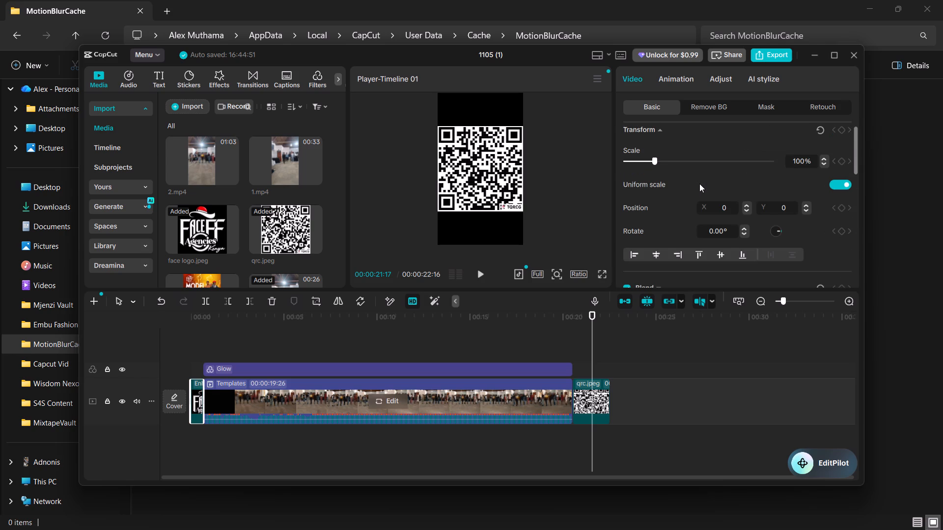
{"action": "scroll", "coordinate": [668, 166], "scroll_direction": "down", "scroll_amount": 3}
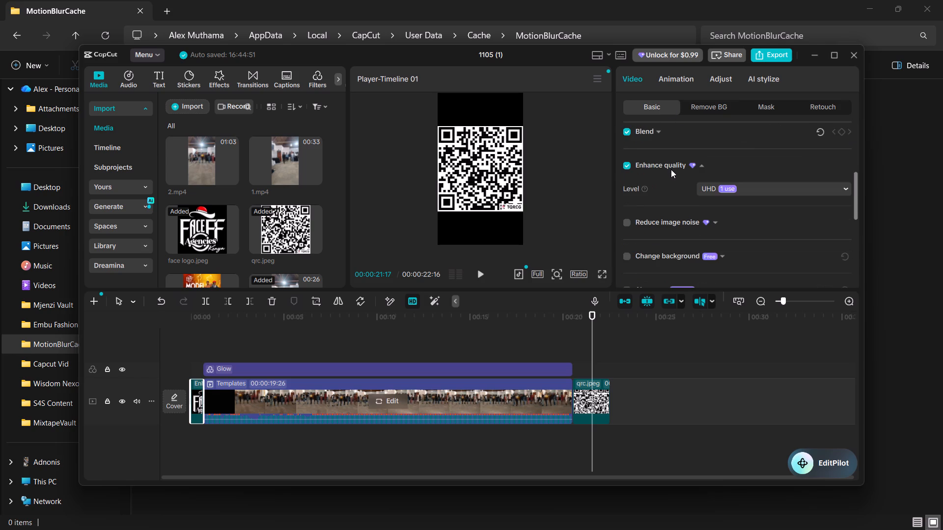
{"action": "scroll", "coordinate": [671, 169], "scroll_direction": "down", "scroll_amount": 3}
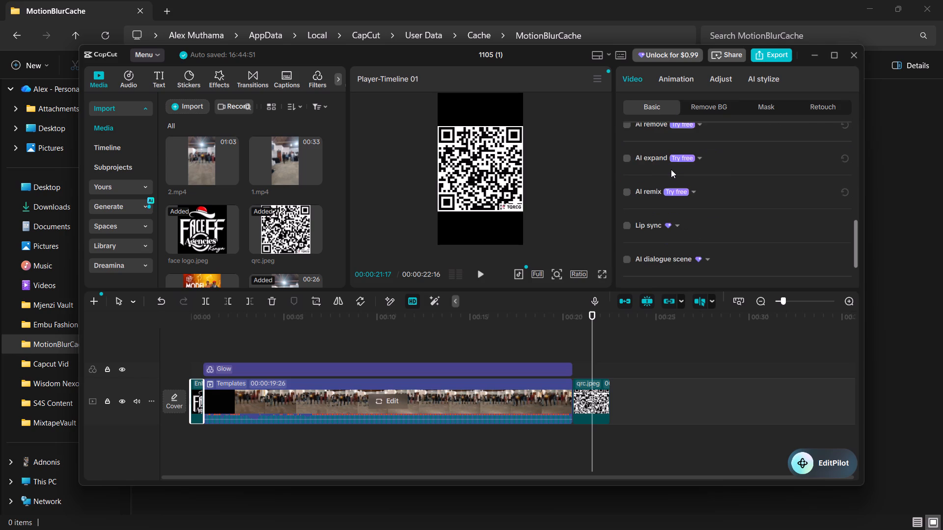
{"action": "scroll", "coordinate": [671, 169], "scroll_direction": "down", "scroll_amount": 4}
{"action": "scroll", "coordinate": [687, 200], "scroll_direction": "up", "scroll_amount": 8}
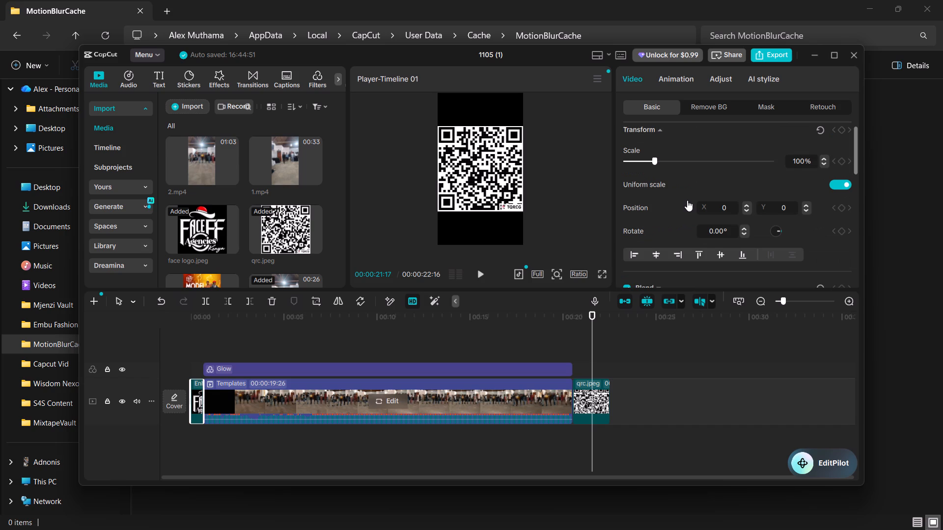
Combine everything on the timeline, including the logo, template, QR code and Glow filter, into one compound clip.
{"action": "scroll", "coordinate": [687, 200], "scroll_direction": "up", "scroll_amount": 5}
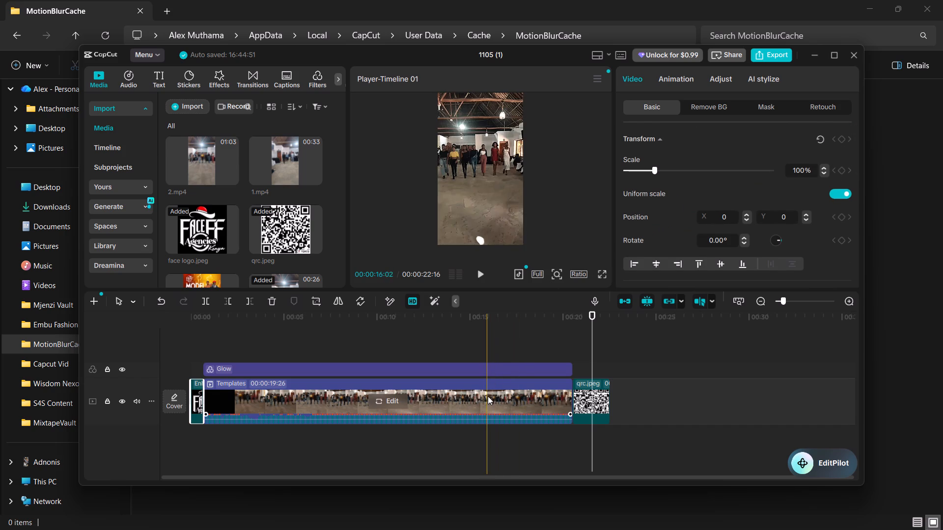
{"action": "left_click", "coordinate": [488, 400]}
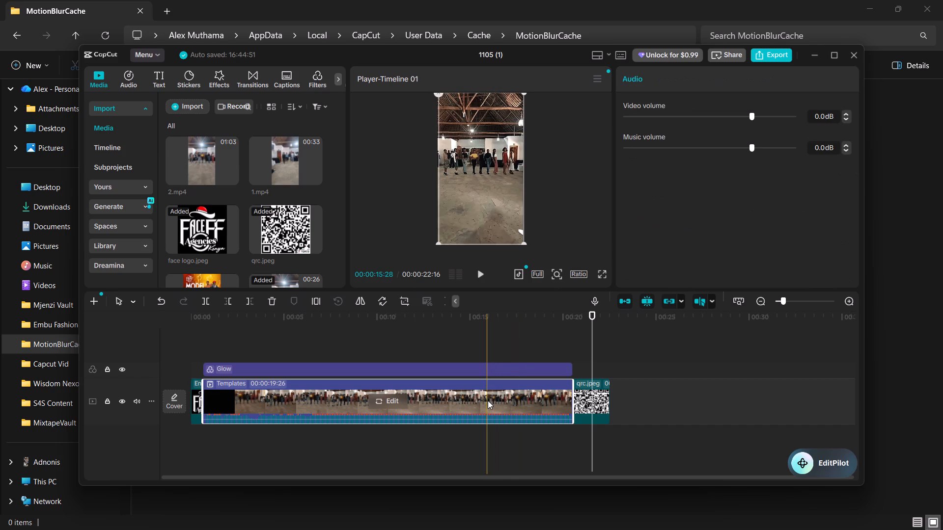
{"action": "left_click", "coordinate": [465, 370]}
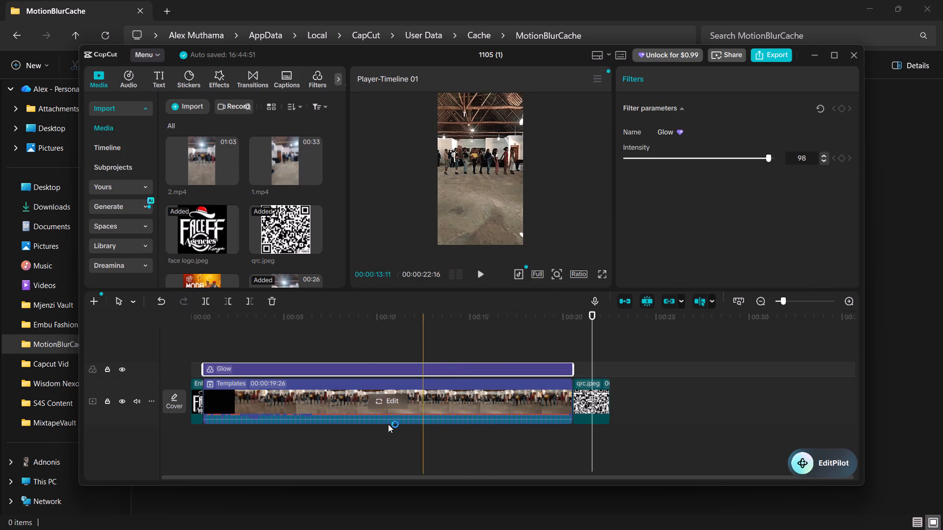
{"action": "key", "text": "ctrl+a"}
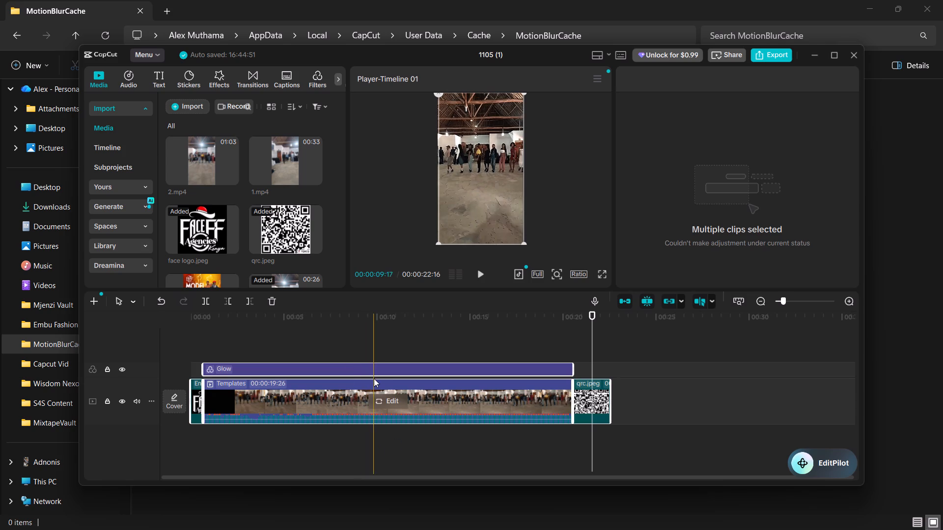
{"action": "right_click", "coordinate": [379, 395]}
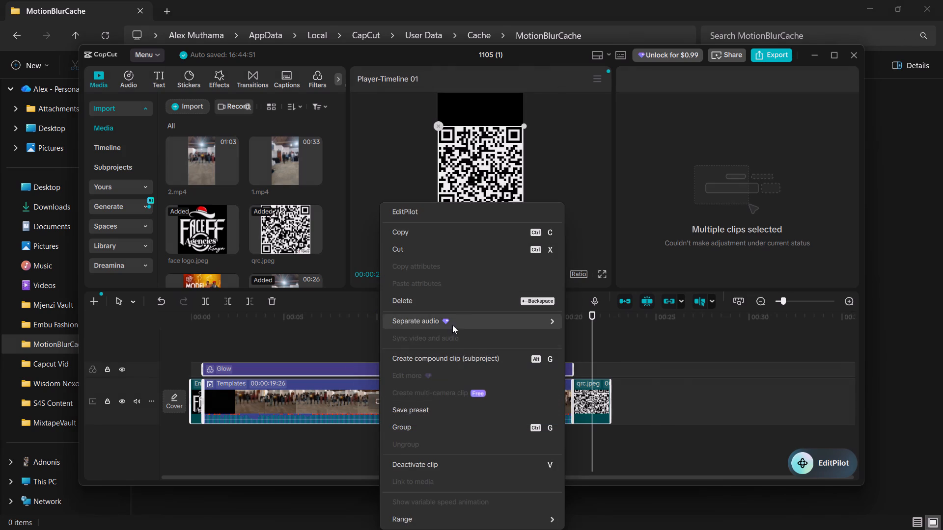
{"action": "left_click", "coordinate": [450, 361]}
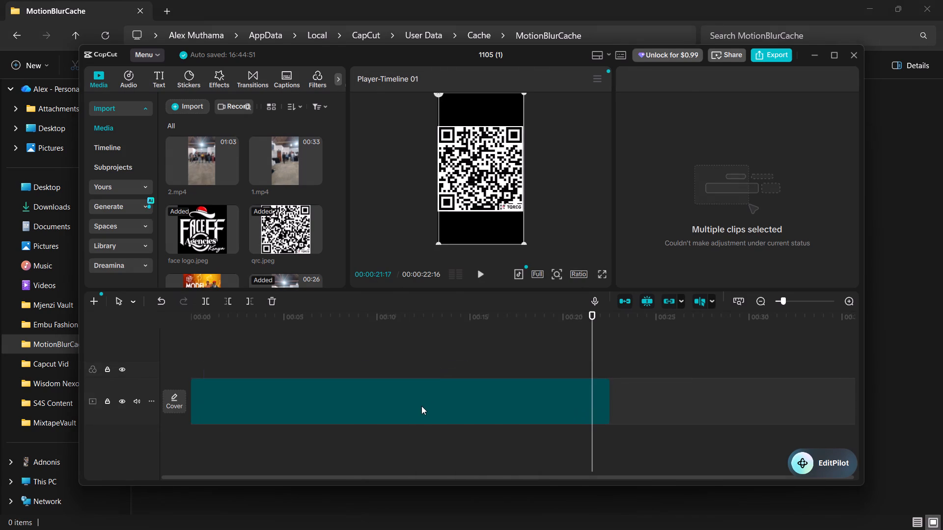
Enable Motion blur on the compound clip and set its Blur amount to 0.
{"action": "left_click", "coordinate": [400, 404]}
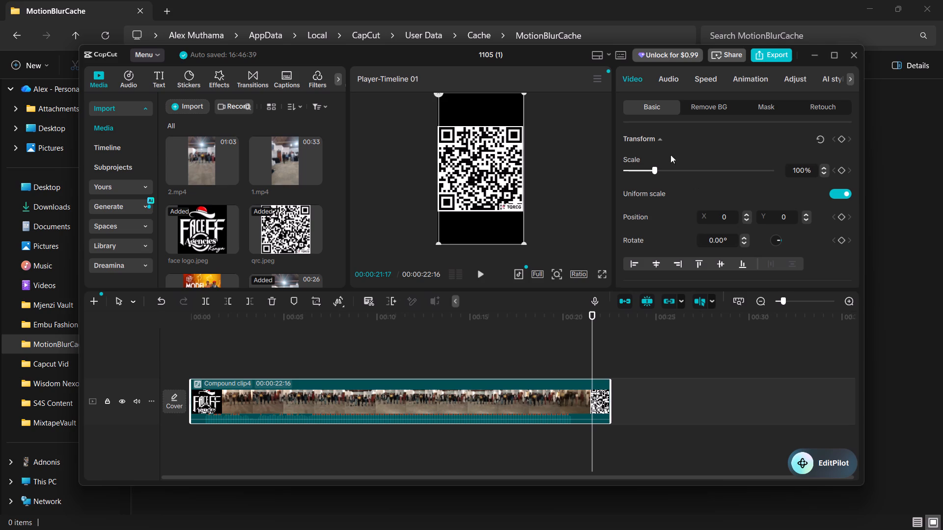
{"action": "scroll", "coordinate": [672, 163], "scroll_direction": "down", "scroll_amount": 6}
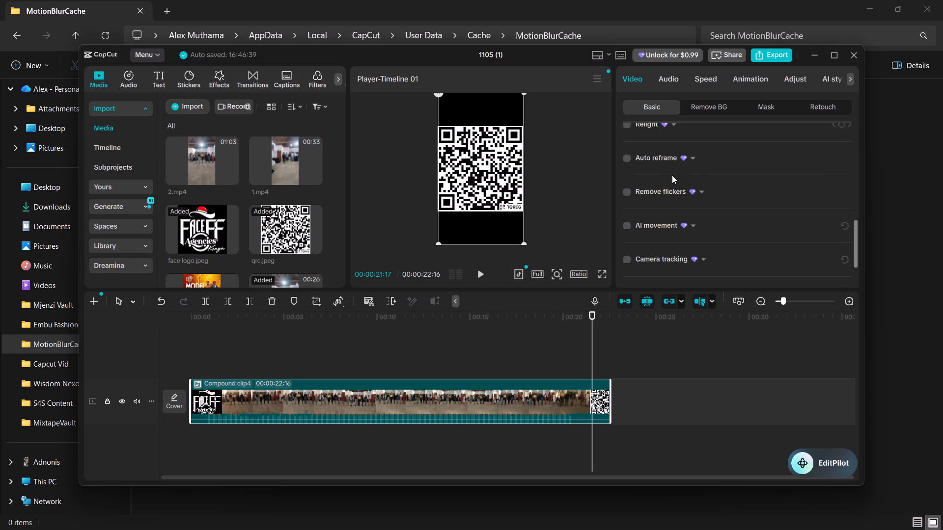
{"action": "scroll", "coordinate": [672, 175], "scroll_direction": "down", "scroll_amount": 2}
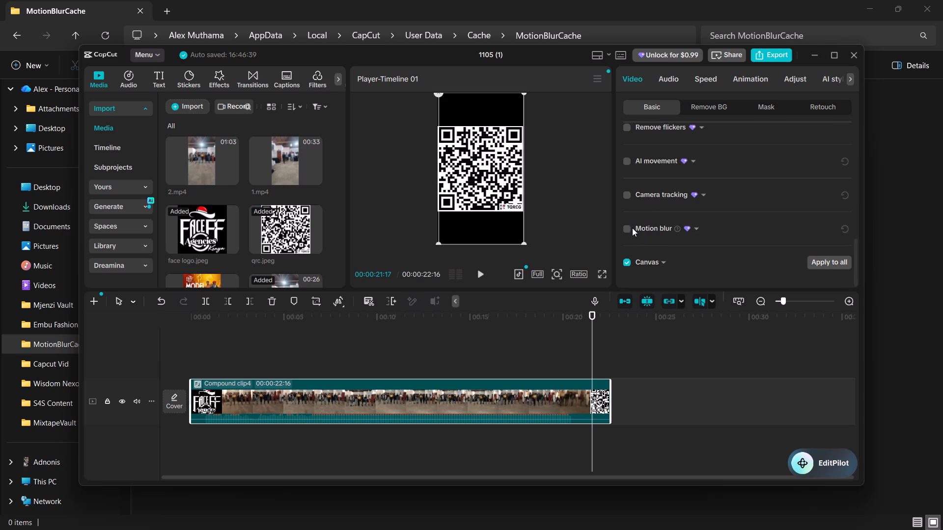
{"action": "left_click", "coordinate": [630, 228]}
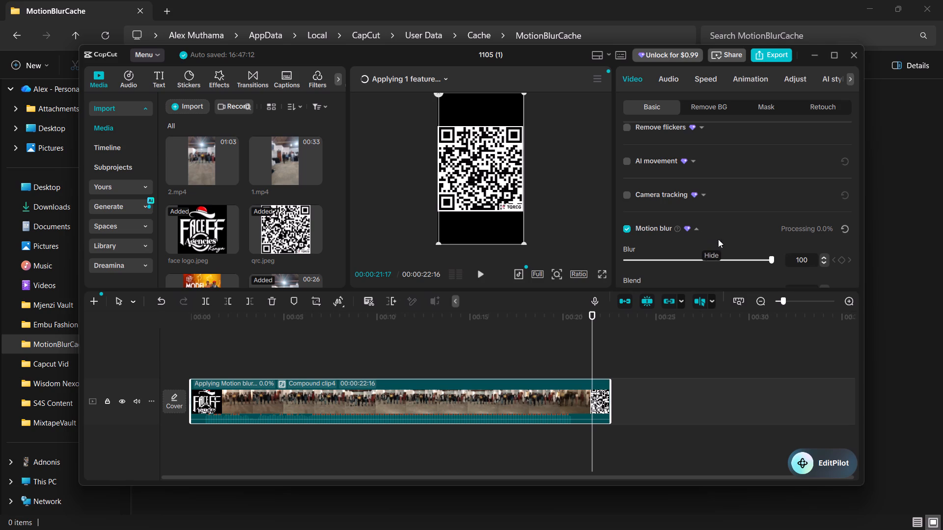
{"action": "left_click_drag", "start_coordinate": [657, 260], "coordinate": [594, 264]}
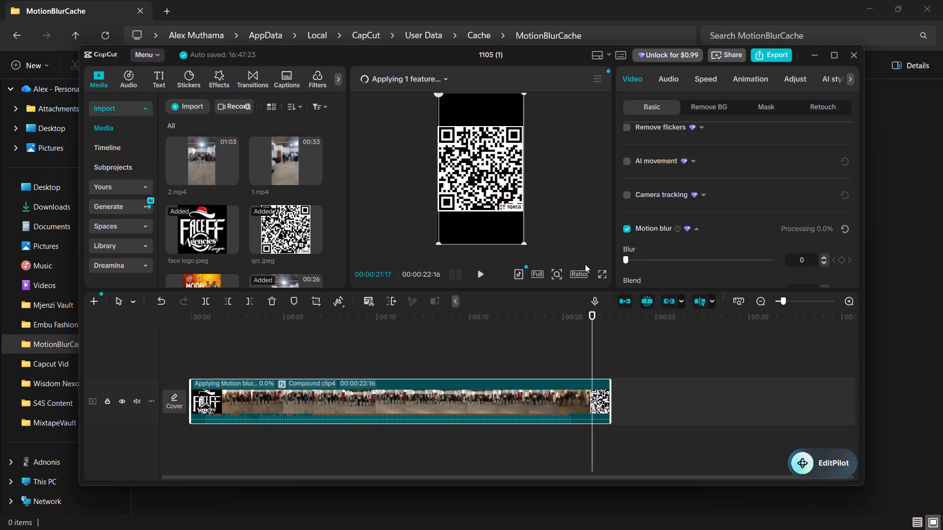
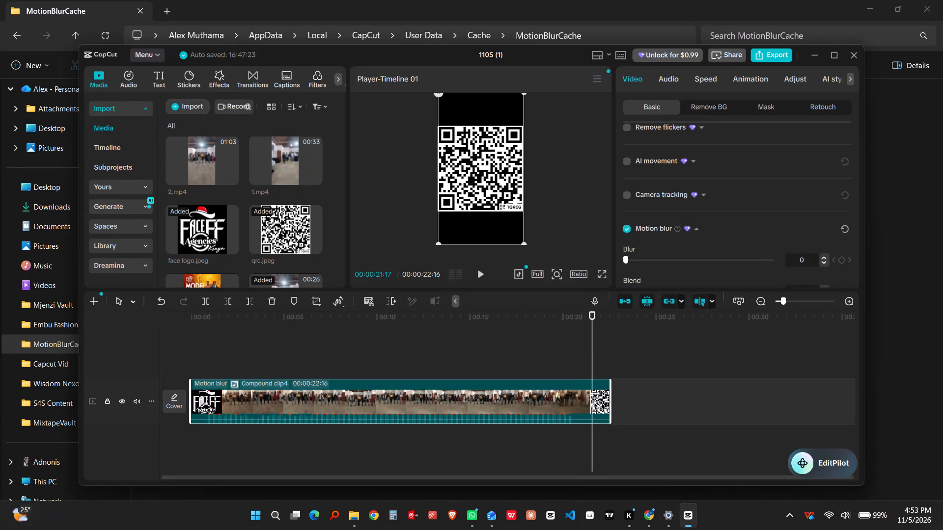
Check the MotionBlurCache folder in File Explorer, and delete the compound clip from the CapCut timeline.
{"action": "scroll", "coordinate": [146, 423], "scroll_direction": "down", "scroll_amount": 1}
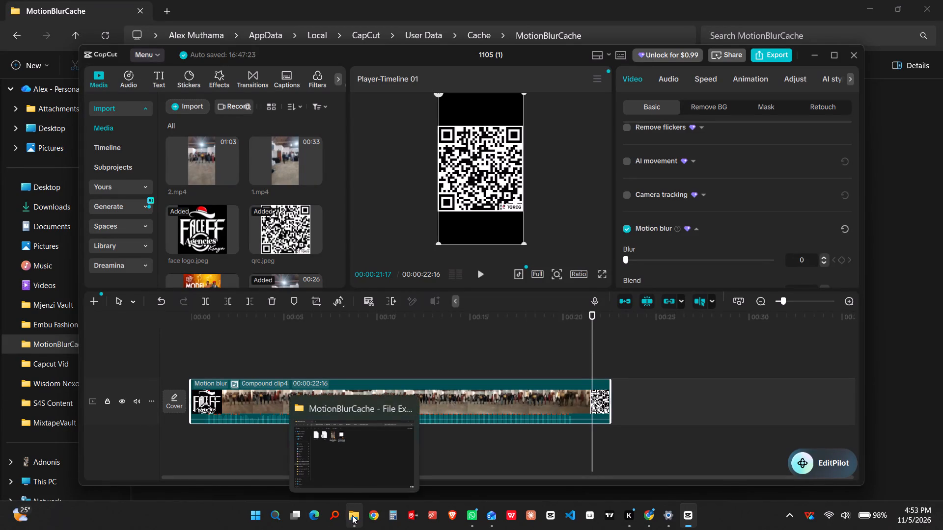
{"action": "left_click", "coordinate": [358, 462]}
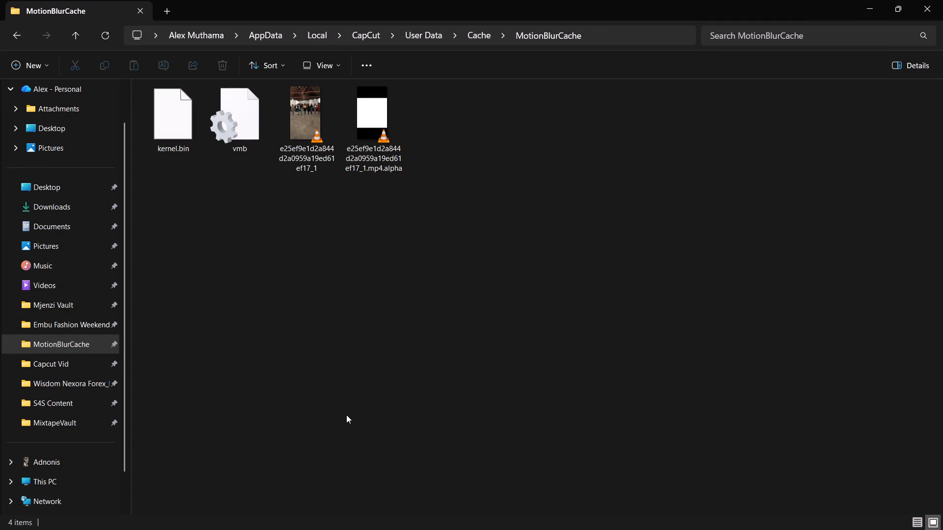
{"action": "key", "text": "alt+Tab"}
{"action": "left_click", "coordinate": [418, 401]}
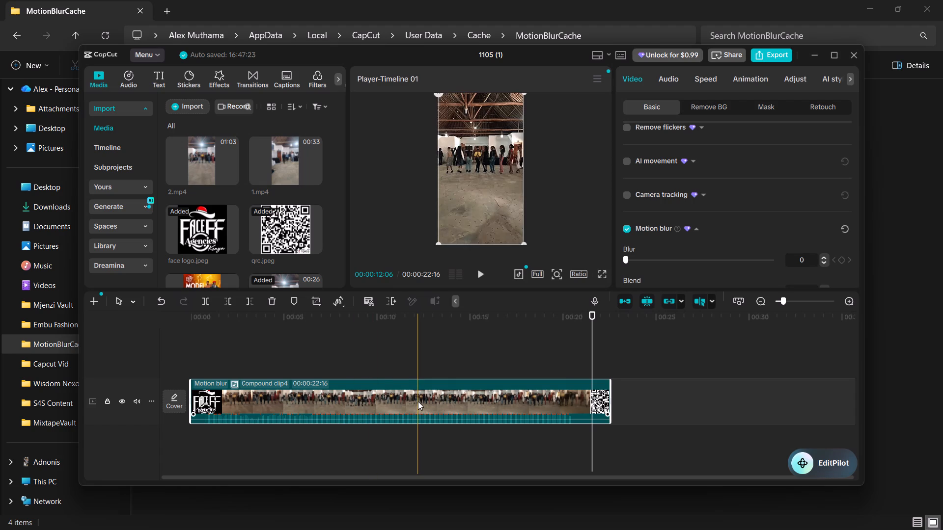
{"action": "key", "text": "Delete"}
Bring the rendered dance video ending in ef17_1, not the alpha file, from File Explorer's MotionBlurCache folder onto the start of CapCut's timeline.
{"action": "key", "text": "alt+Tab"}
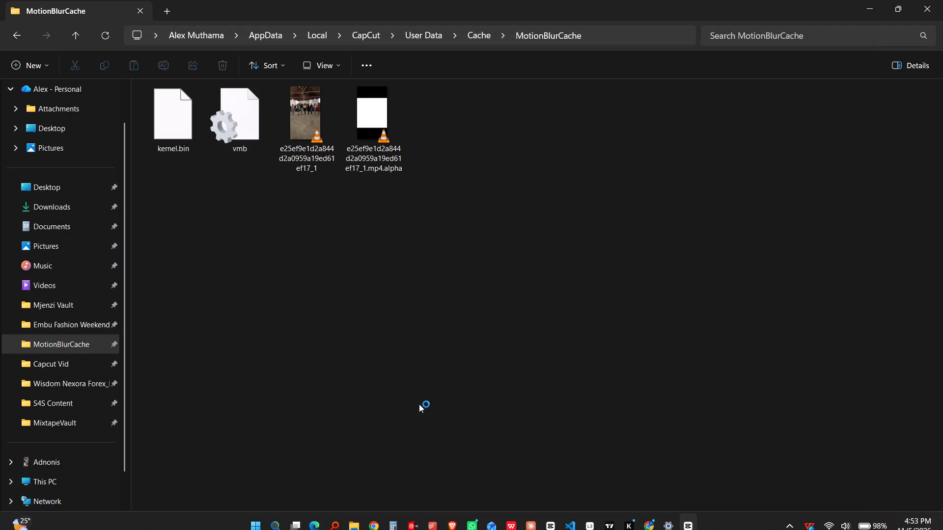
{"action": "left_click", "coordinate": [311, 132]}
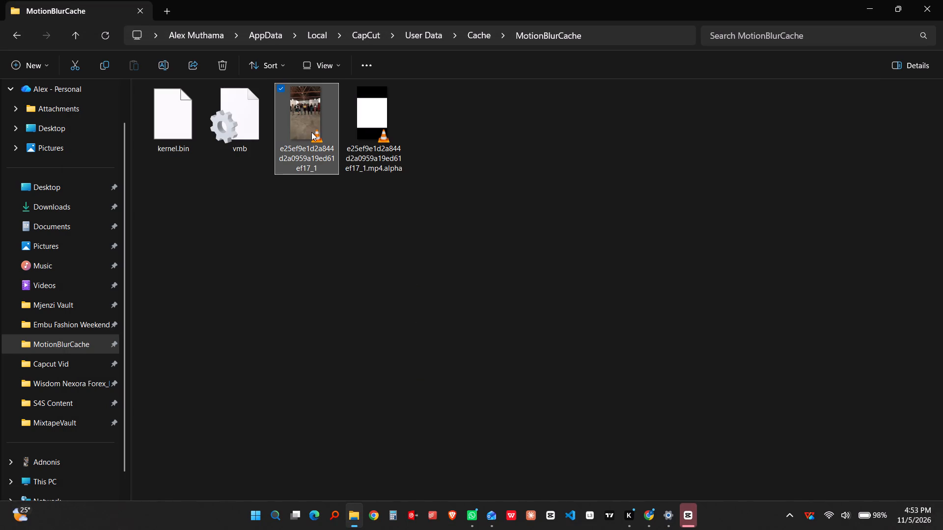
{"action": "left_click_drag", "start_coordinate": [315, 125], "coordinate": [514, 359]}
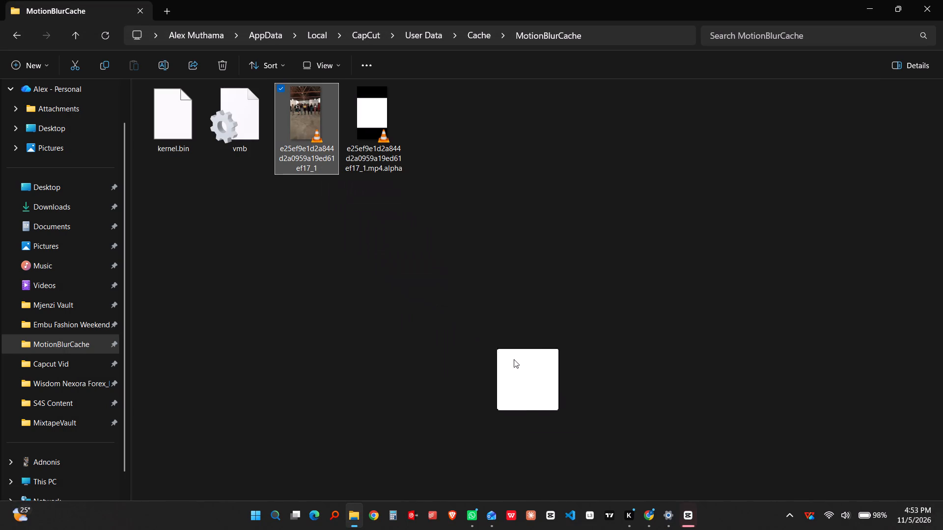
{"action": "left_click_drag", "start_coordinate": [514, 359], "coordinate": [654, 468]}
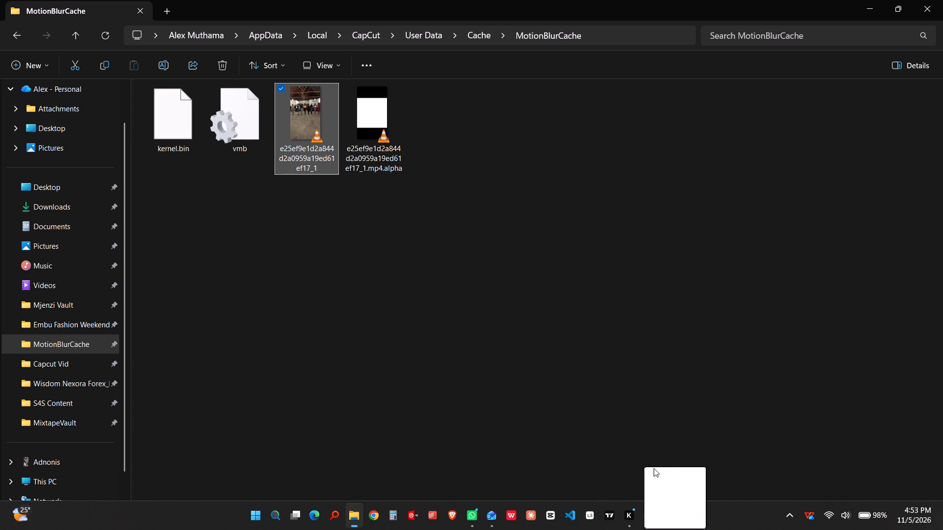
{"action": "left_click_drag", "start_coordinate": [654, 468], "coordinate": [691, 515]}
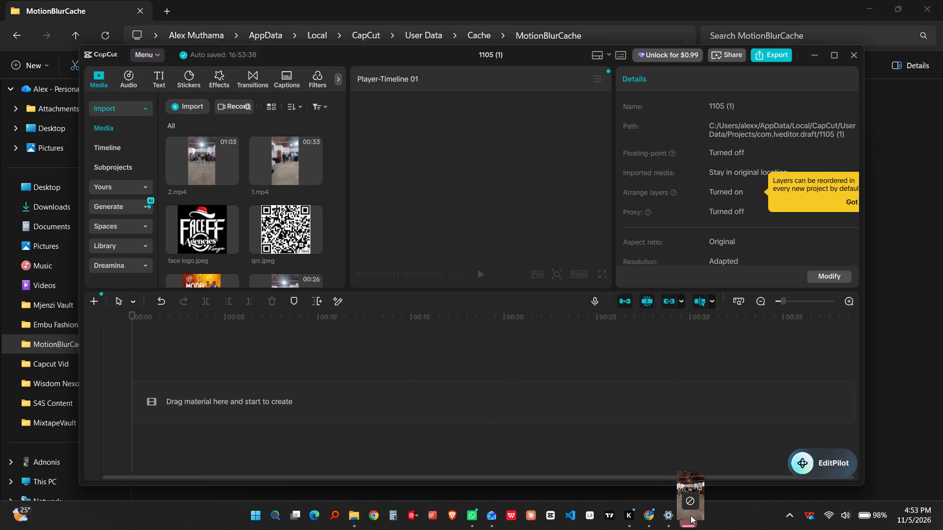
{"action": "left_click_drag", "start_coordinate": [691, 515], "coordinate": [225, 387]}
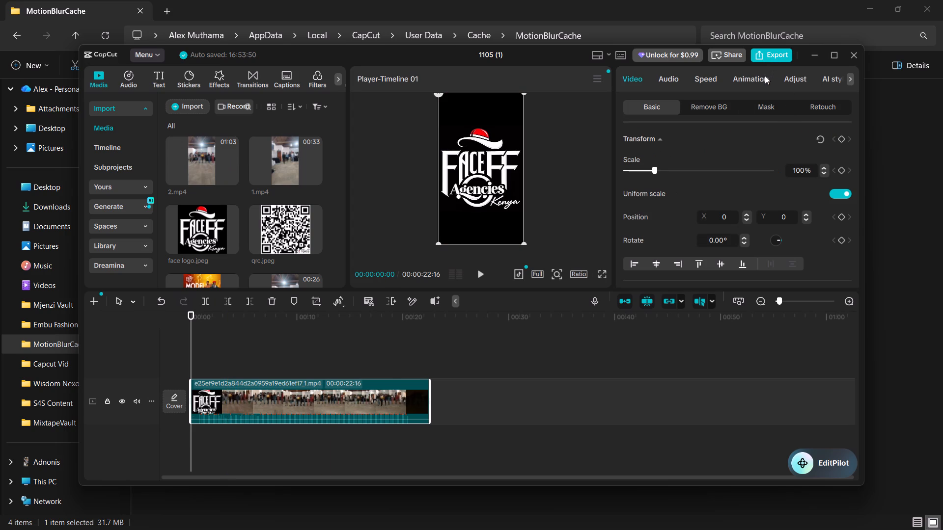
Look over the export settings for the 1105 (1) project and leave them without exporting.
{"action": "left_click", "coordinate": [772, 58]}
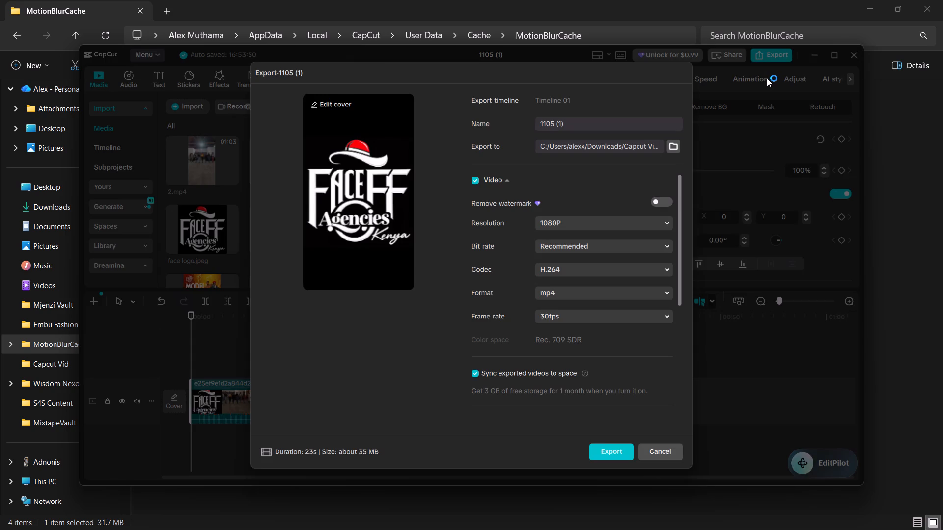
{"action": "left_click", "coordinate": [671, 451]}
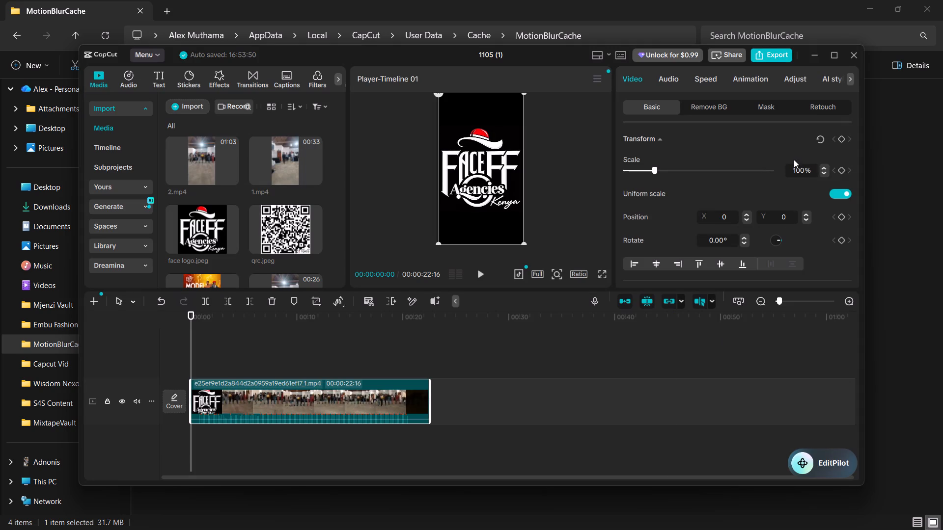
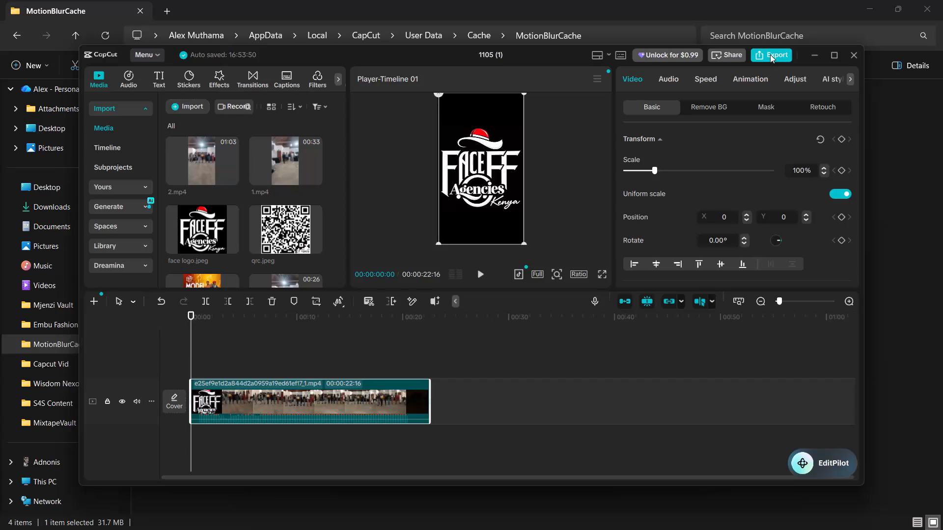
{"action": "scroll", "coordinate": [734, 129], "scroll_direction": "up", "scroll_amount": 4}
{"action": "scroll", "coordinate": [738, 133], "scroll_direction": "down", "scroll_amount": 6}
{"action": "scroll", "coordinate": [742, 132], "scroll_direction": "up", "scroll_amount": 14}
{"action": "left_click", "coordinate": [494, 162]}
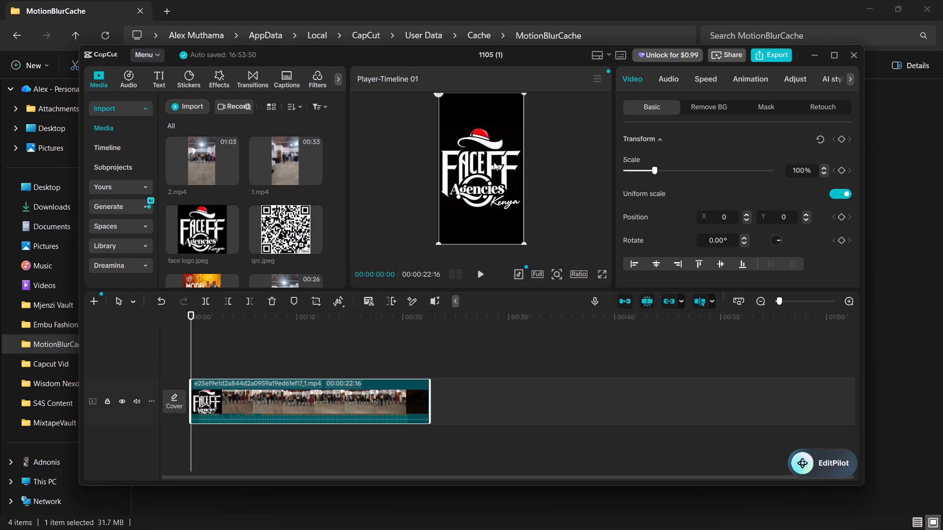
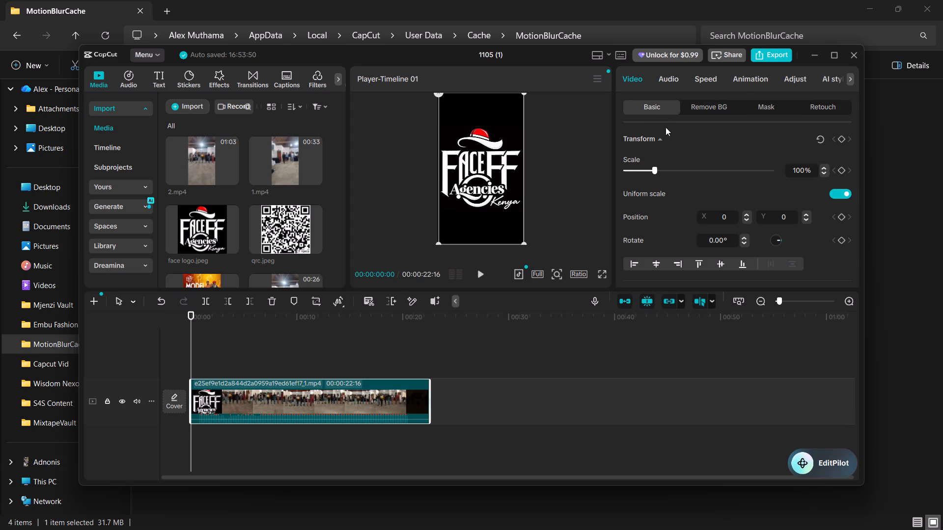
Rename the project as Slowmo in the project settings and save the change.
{"action": "left_click", "coordinate": [568, 141]}
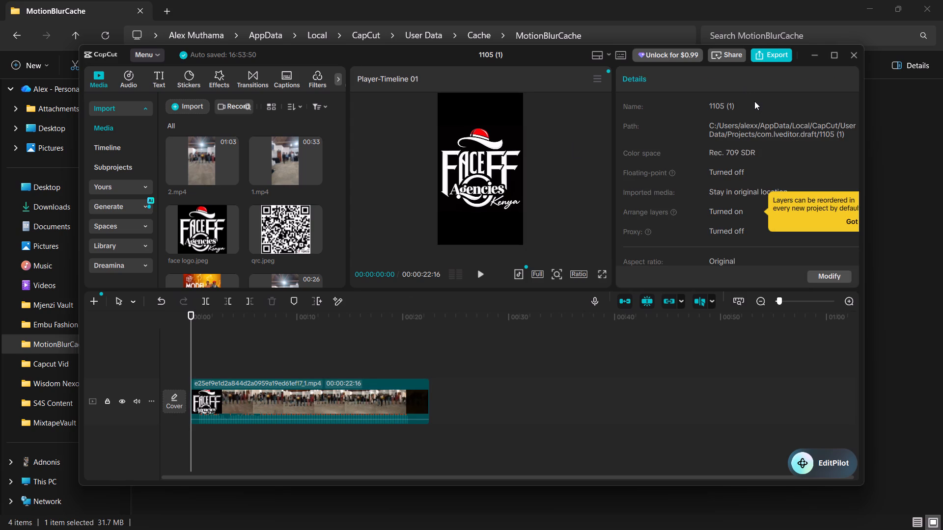
{"action": "left_click", "coordinate": [821, 274]}
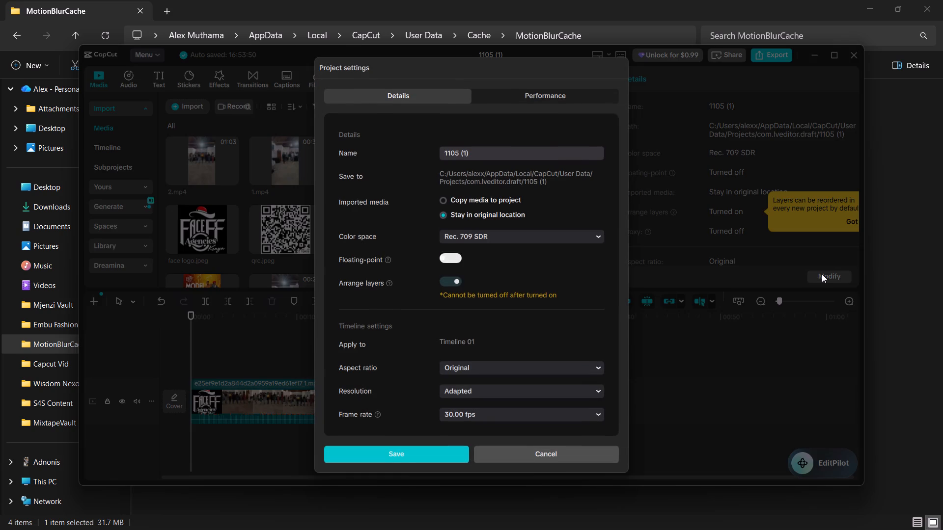
{"action": "left_click", "coordinate": [544, 151]}
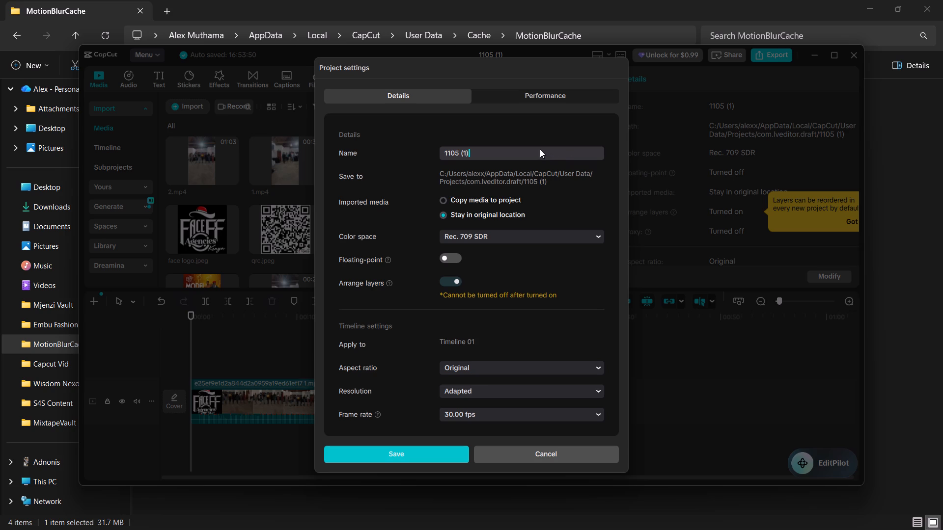
{"action": "left_click_drag", "start_coordinate": [523, 147], "coordinate": [427, 148]}
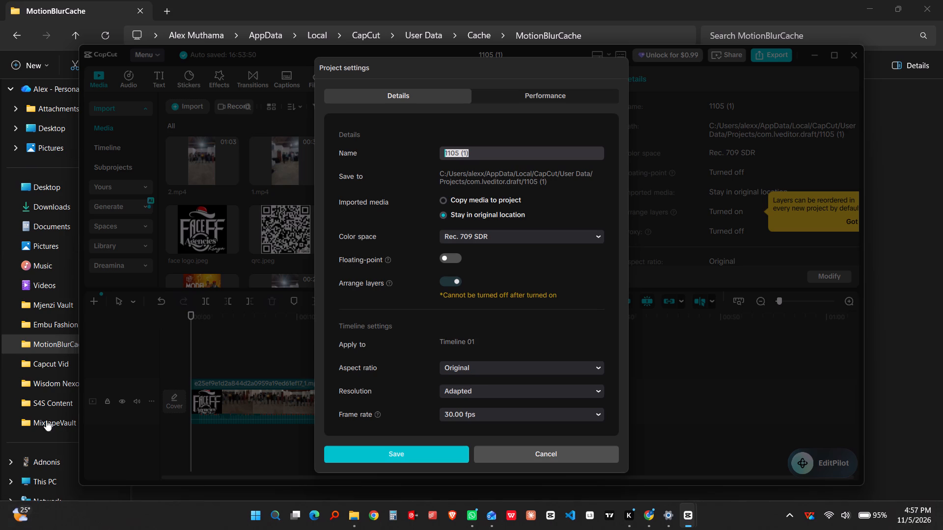
{"action": "key", "text": "BackSpace"}
{"action": "key", "text": "BackSpace"}
{"action": "key", "text": "BackSpace"}
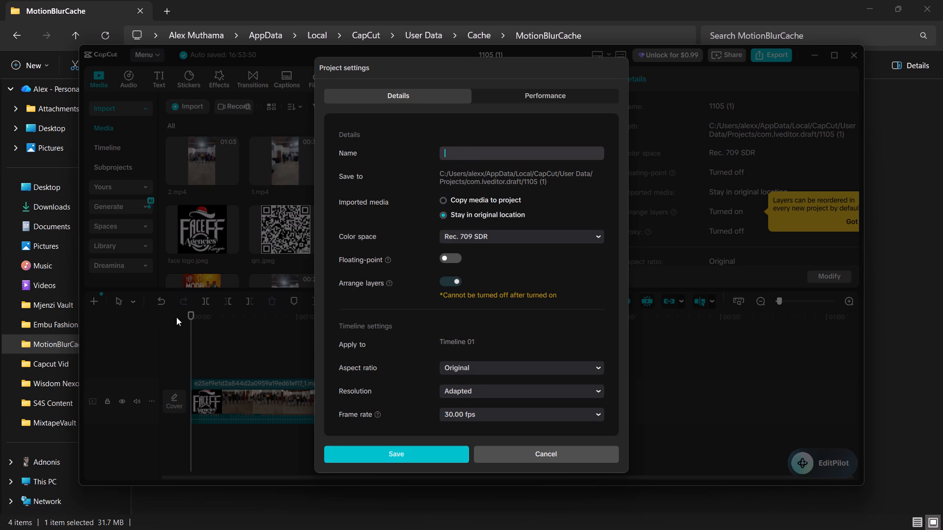
{"action": "key", "text": "BackSpace"}
{"action": "type", "text": "Emb"}
{"action": "key", "text": "BackSpace"}
{"action": "key", "text": "BackSpace"}
{"action": "key", "text": "BackSpace"}
{"action": "key", "text": "BackSpace"}
{"action": "type", "text": "SLo"}
{"action": "type", "text": "mo"}
{"action": "key", "text": "BackSpace"}
{"action": "key", "text": "BackSpace"}
{"action": "type", "text": "wmo"}
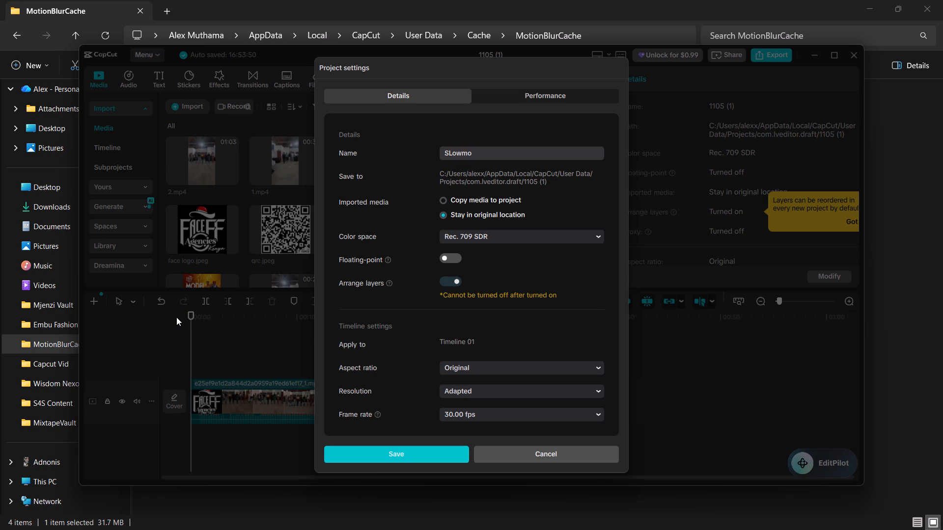
{"action": "key", "text": "Left"}
{"action": "key", "text": "Left"}
{"action": "key", "text": "Left"}
{"action": "key", "text": "Left"}
{"action": "key", "text": "BackSpace"}
{"action": "key", "text": "l"}
{"action": "left_click", "coordinate": [425, 459]}
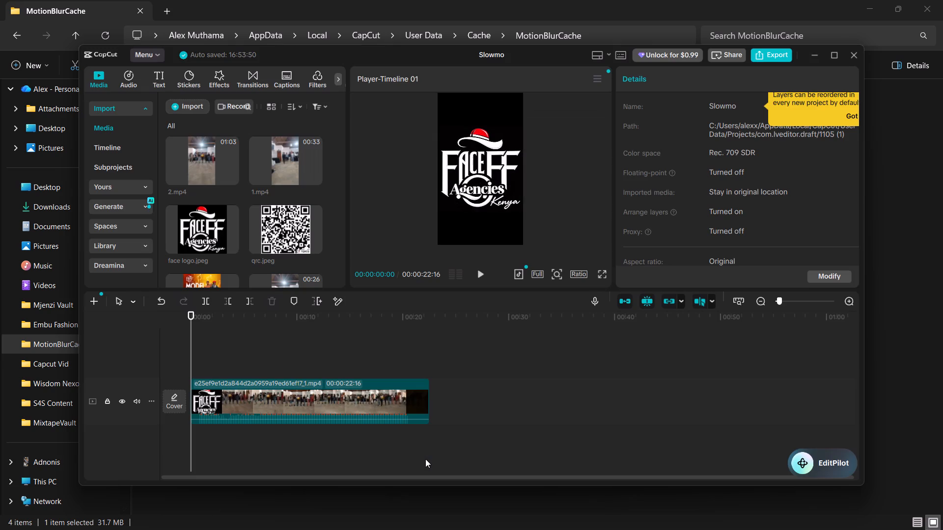
Export the timeline as Slowmo(1) in 1080P, H.264, mp4 at 30fps, and close the sharing prompt without sharing.
{"action": "left_click", "coordinate": [784, 52]}
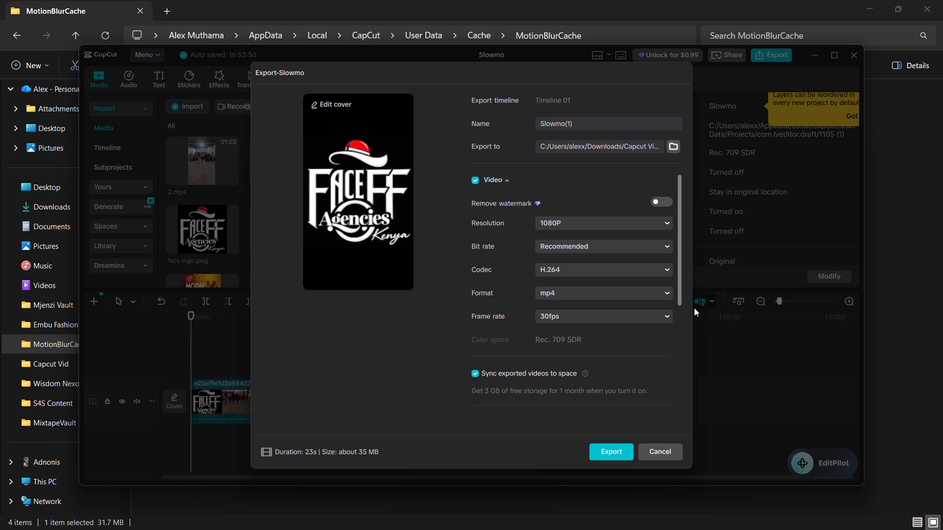
{"action": "left_click", "coordinate": [612, 453]}
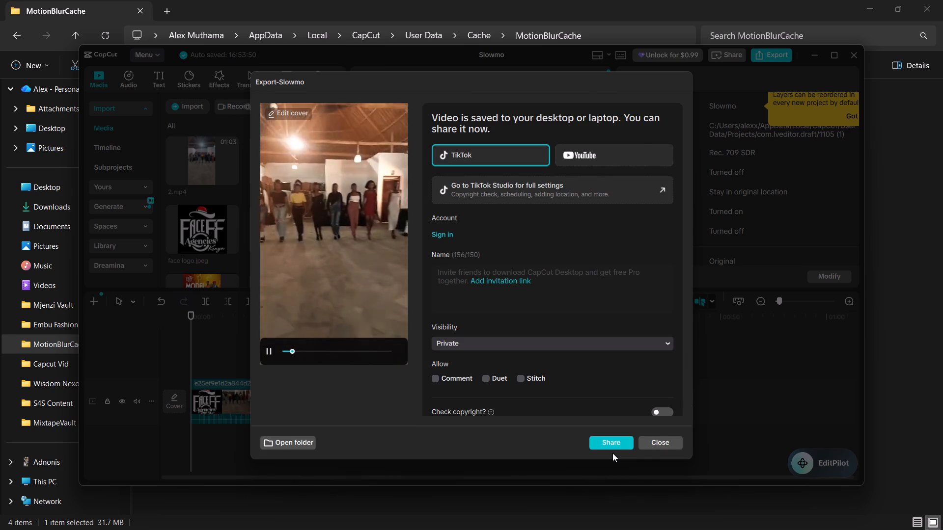
{"action": "left_click", "coordinate": [666, 439]}
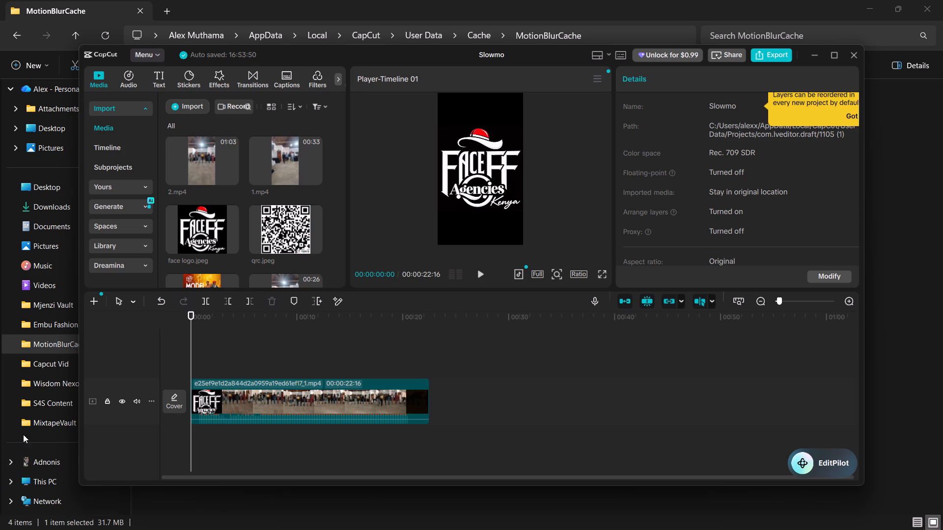
Switch to File Explorer, open the Capcut Vid folder in Downloads, and play the exported Slowmo(1) video to review it.
{"action": "right_click", "coordinate": [74, 529]}
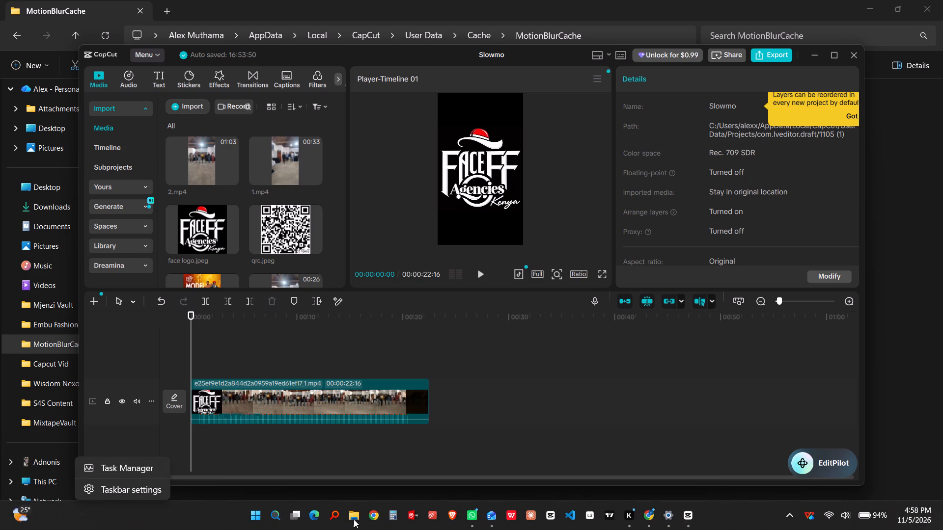
{"action": "left_click", "coordinate": [354, 520]}
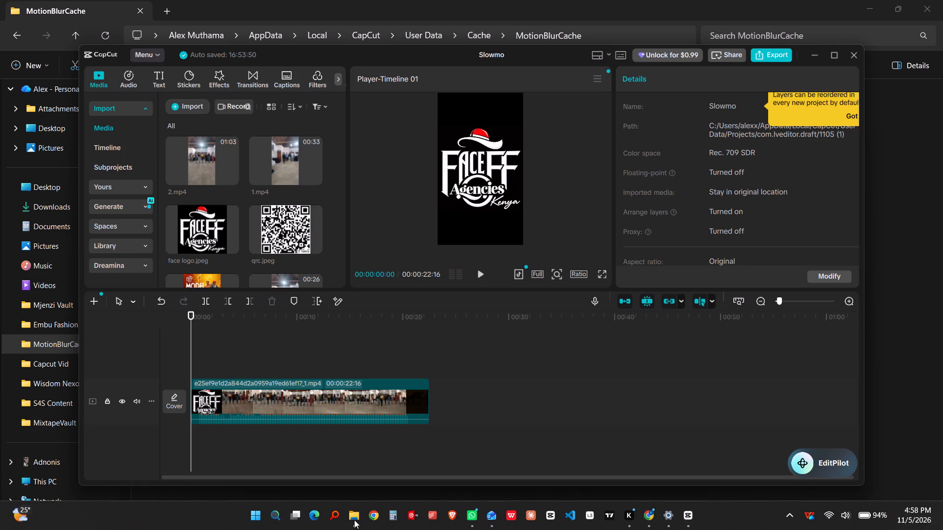
{"action": "left_click", "coordinate": [359, 462]}
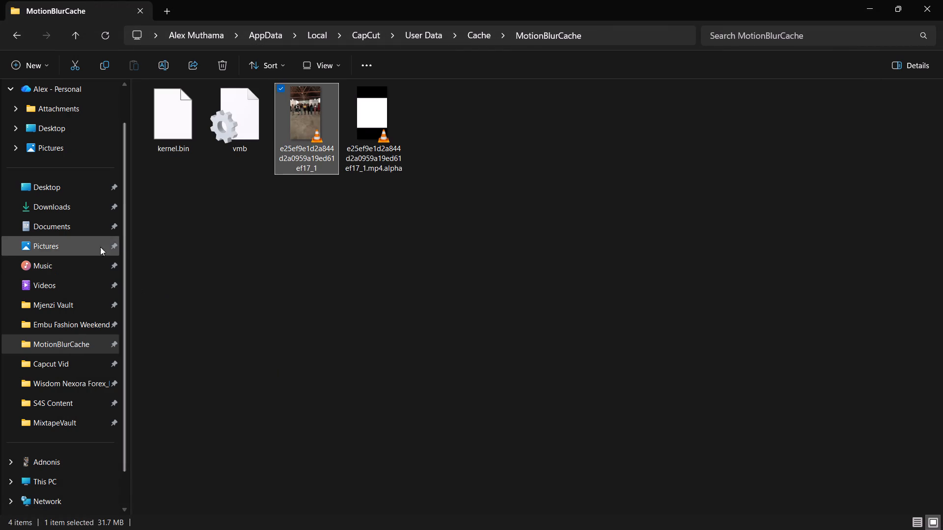
{"action": "left_click", "coordinate": [80, 204]}
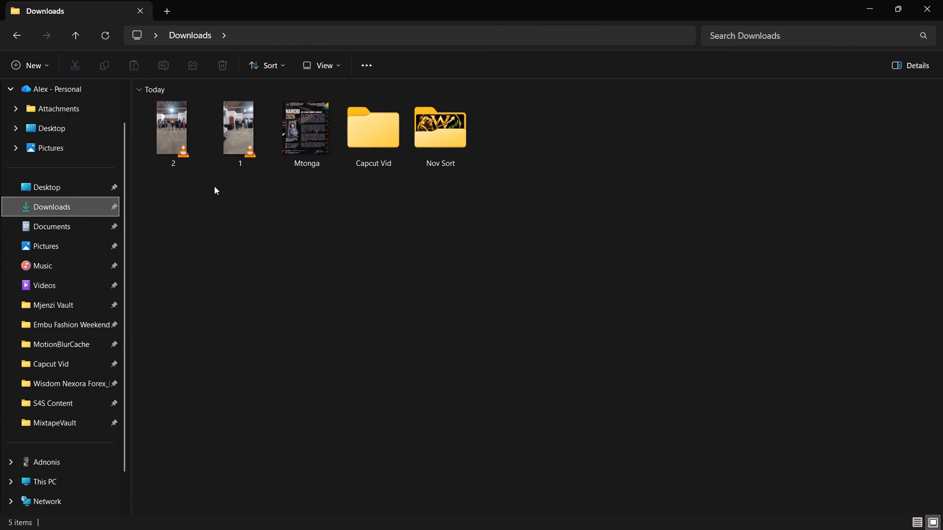
{"action": "double_click", "coordinate": [368, 153]}
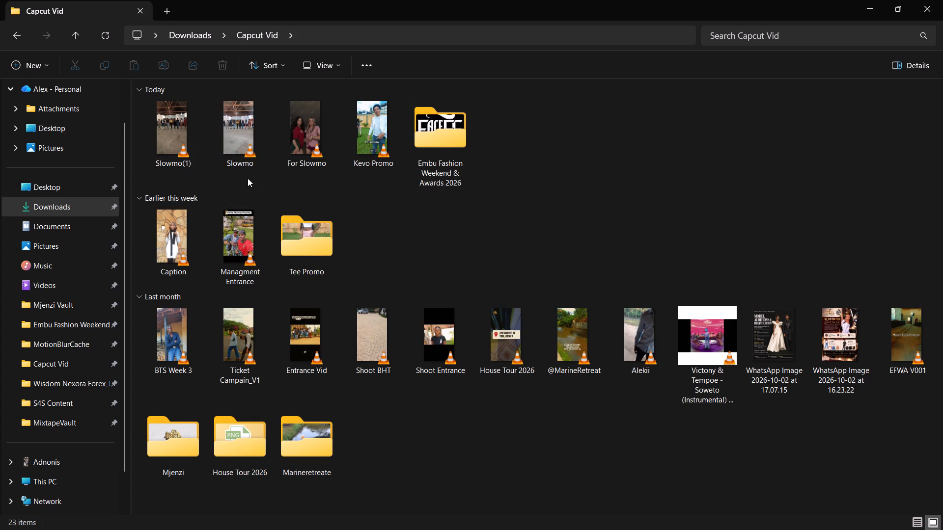
{"action": "scroll", "coordinate": [251, 176], "scroll_direction": "up", "scroll_amount": 3}
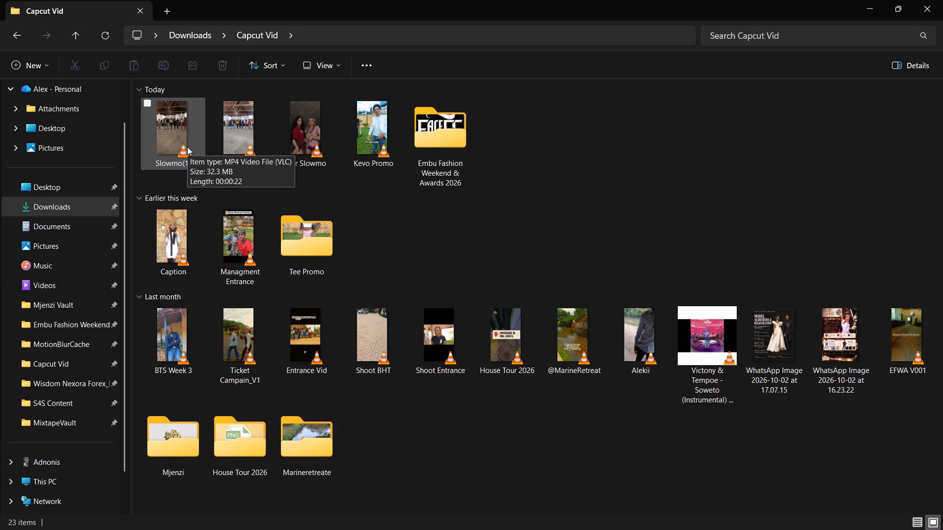
{"action": "double_click", "coordinate": [184, 132]}
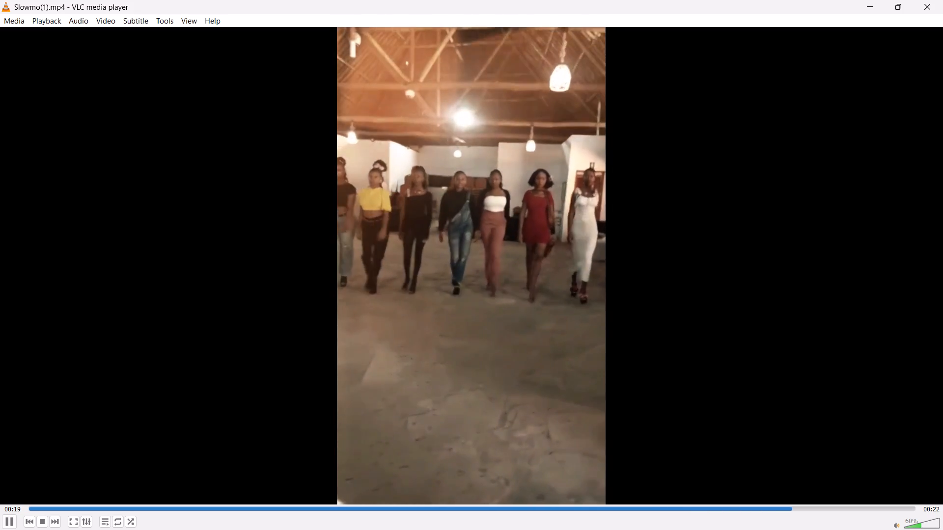
{"action": "key", "text": "Escape"}
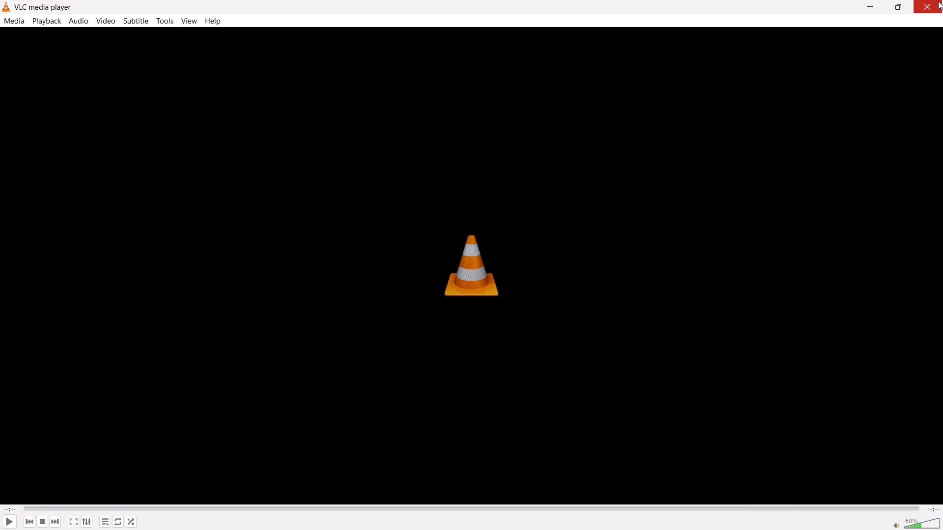
{"action": "left_click", "coordinate": [938, 1]}
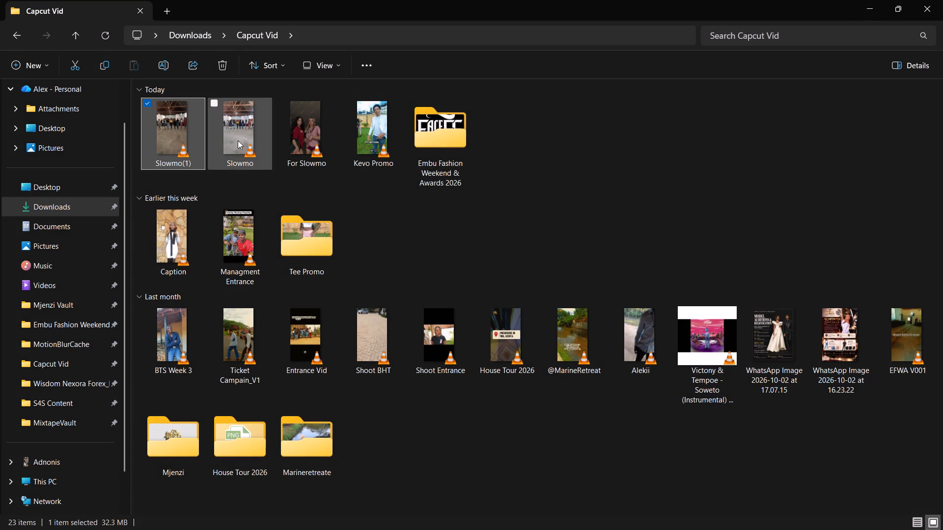
Briefly play the older Slowmo video in the Capcut Vid folder to identify it, close the player, and delete that file.
{"action": "double_click", "coordinate": [238, 139]}
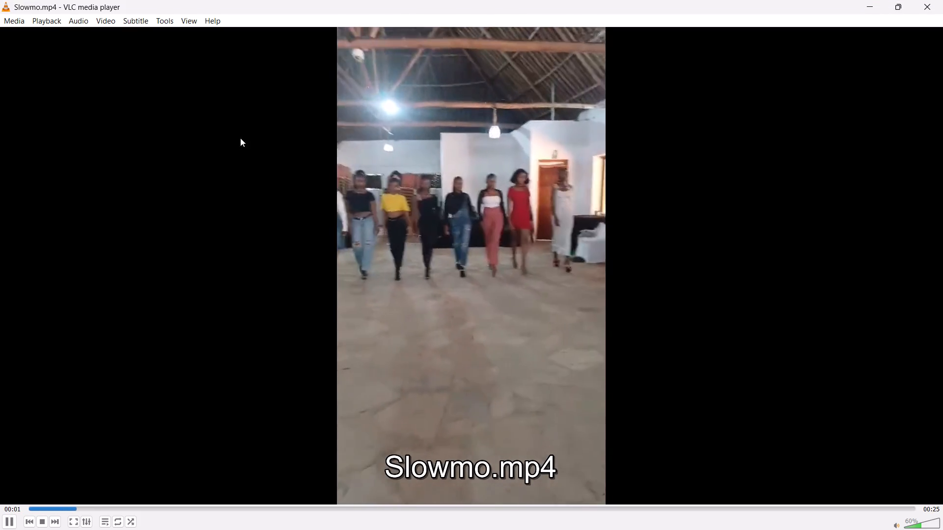
{"action": "left_click", "coordinate": [941, 4]}
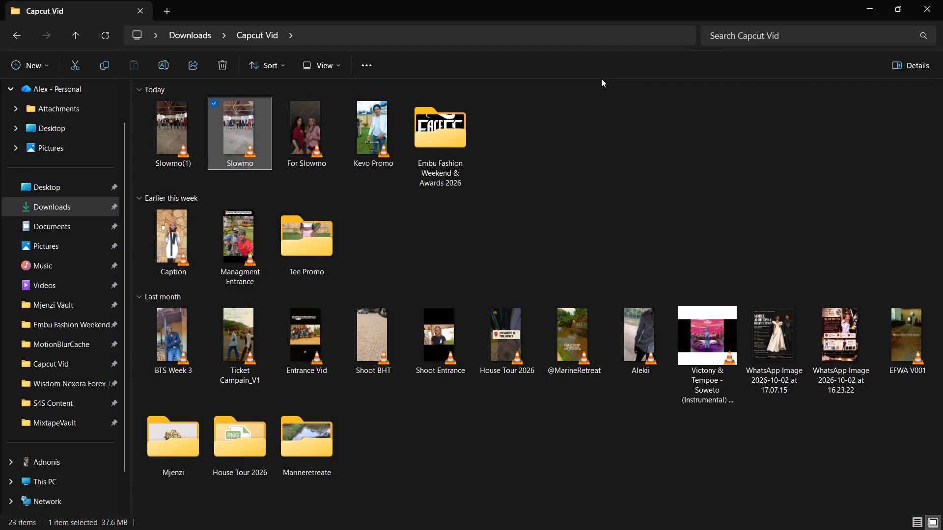
{"action": "key", "text": "Delete"}
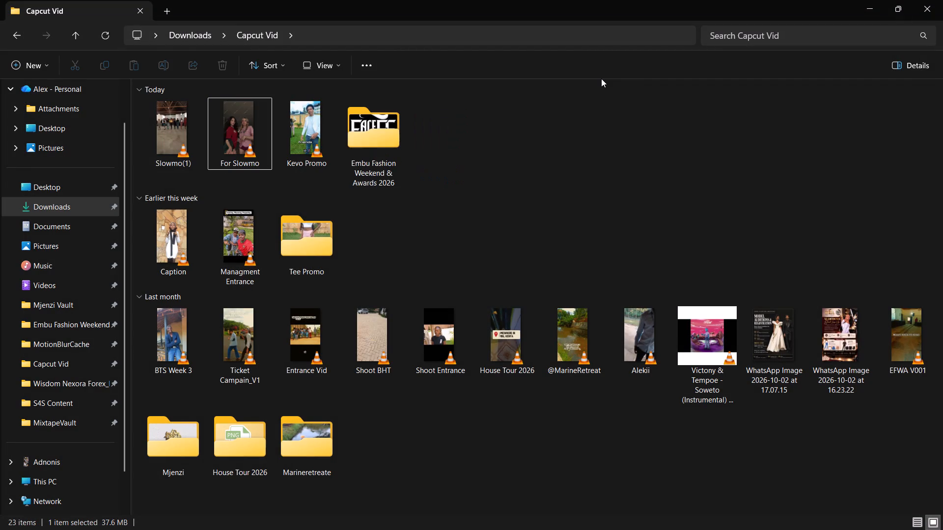
Rename the exported Slowmo(1) video file as Slowmo.
{"action": "right_click", "coordinate": [170, 158]}
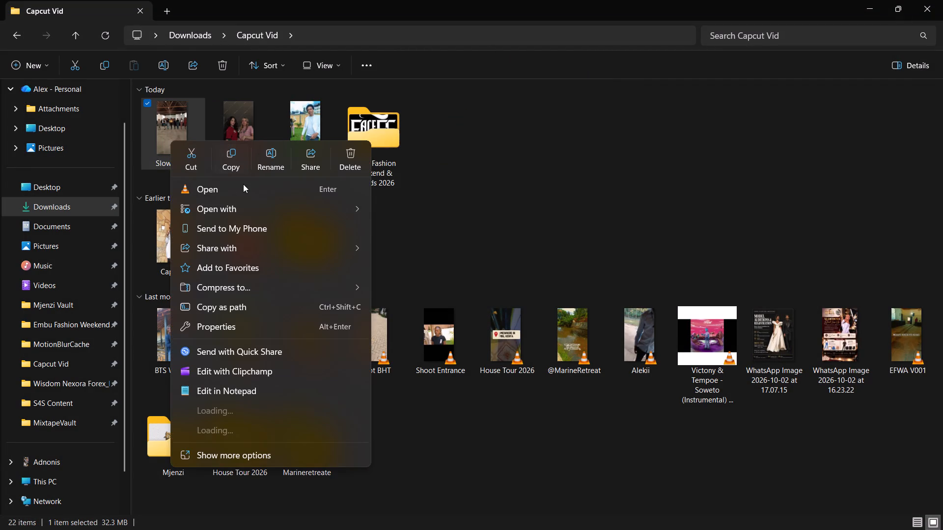
{"action": "left_click", "coordinate": [278, 159]}
{"action": "left_click", "coordinate": [197, 160]}
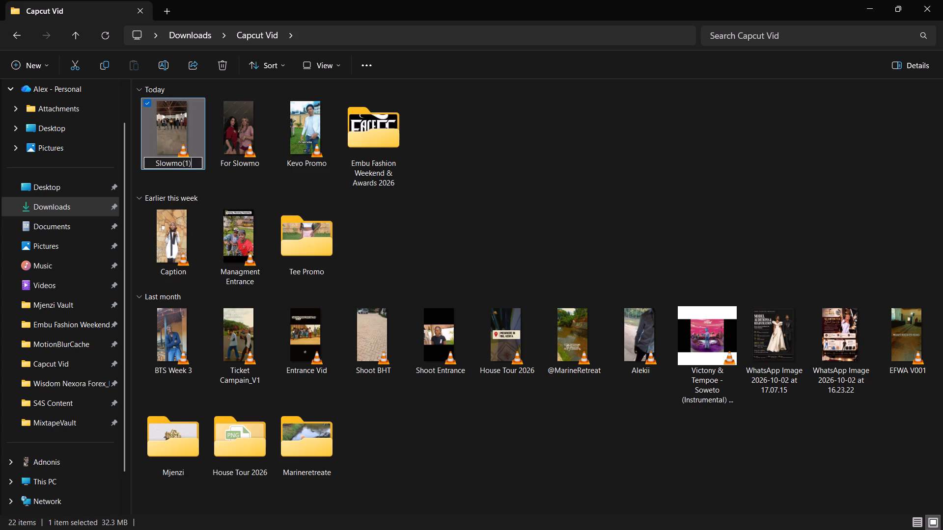
{"action": "key", "text": "BackSpace"}
{"action": "key", "text": "BackSpace"}
{"action": "key", "text": "BackSpace"}
{"action": "left_click", "coordinate": [544, 207]}
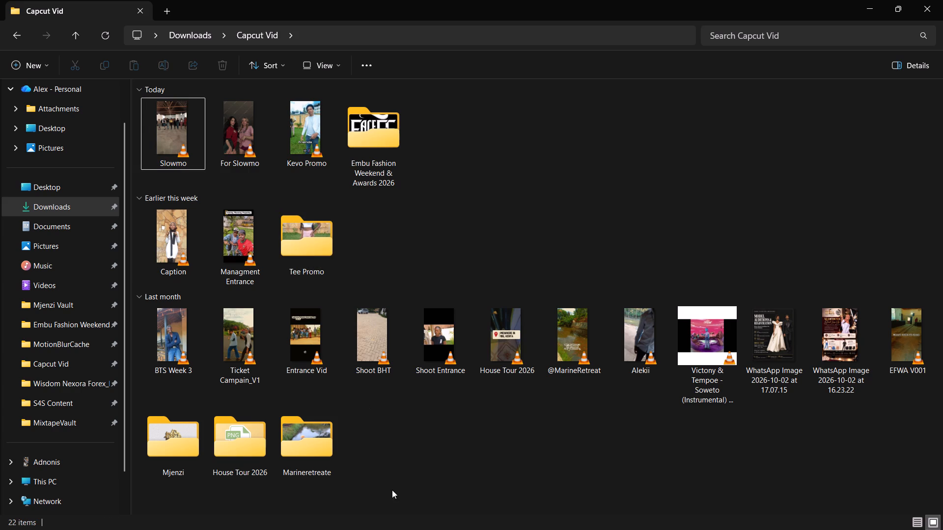